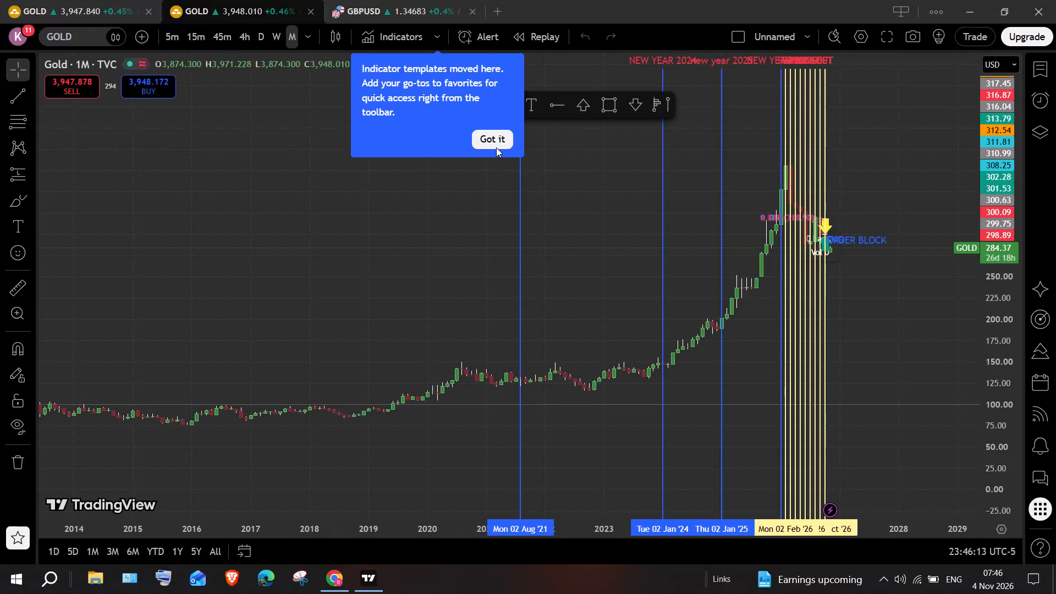
Dismiss the tip about relocated indicator templates.
left_click(496, 147)
Move the vertical line marking February 2026 to June 2026 on the monthly Gold chart.
left_click_drag(785, 265, 808, 231)
Examine the monthly Gold chart, from the long-term trend down to the 2026 candles and their vertical month markers.
scroll(808, 231, "up", 3)
scroll(808, 231, "down", 2)
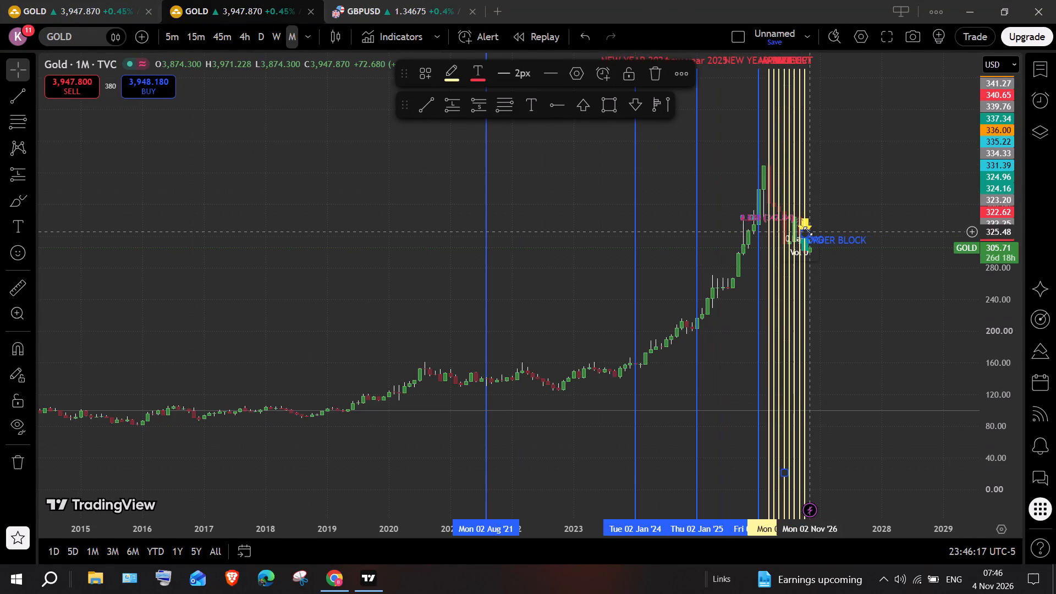
scroll(808, 231, "down", 7)
scroll(808, 231, "up", 3)
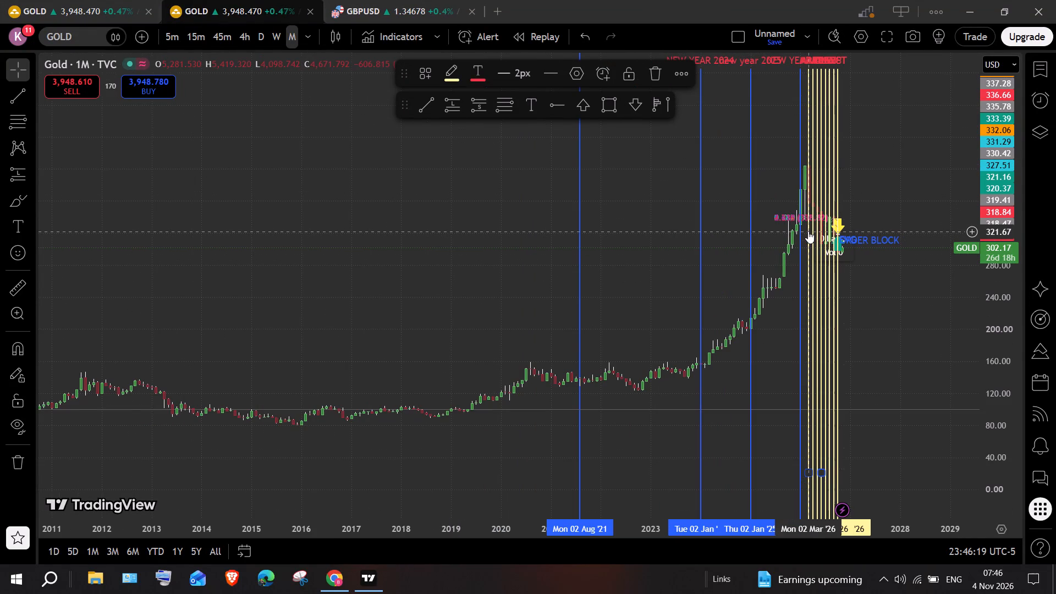
scroll(808, 231, "up", 14)
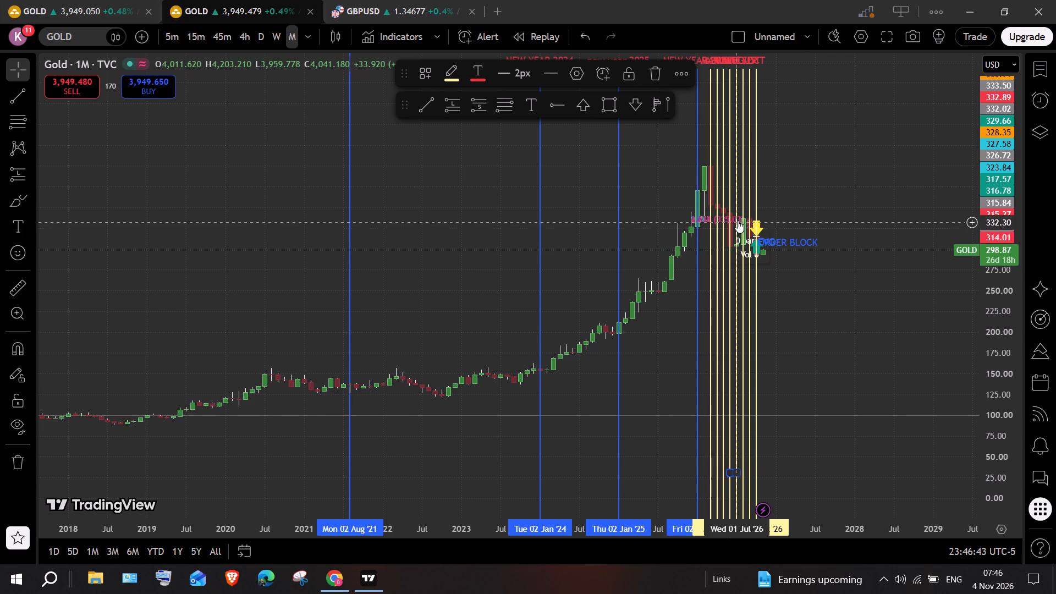
scroll(736, 220, "down", 6, "ctrl")
scroll(736, 217, "up", 1, "ctrl")
scroll(736, 217, "down", 1, "ctrl")
scroll(735, 217, "up", 9, "ctrl")
scroll(735, 214, "down", 3, "ctrl")
scroll(750, 207, "up", 4, "ctrl")
scroll(750, 207, "down", 1, "ctrl")
scroll(750, 207, "up", 7, "ctrl")
scroll(745, 212, "down", 2, "ctrl")
scroll(745, 212, "up", 3, "ctrl")
scroll(745, 212, "down", 1, "ctrl")
scroll(744, 233, "up", 8, "ctrl")
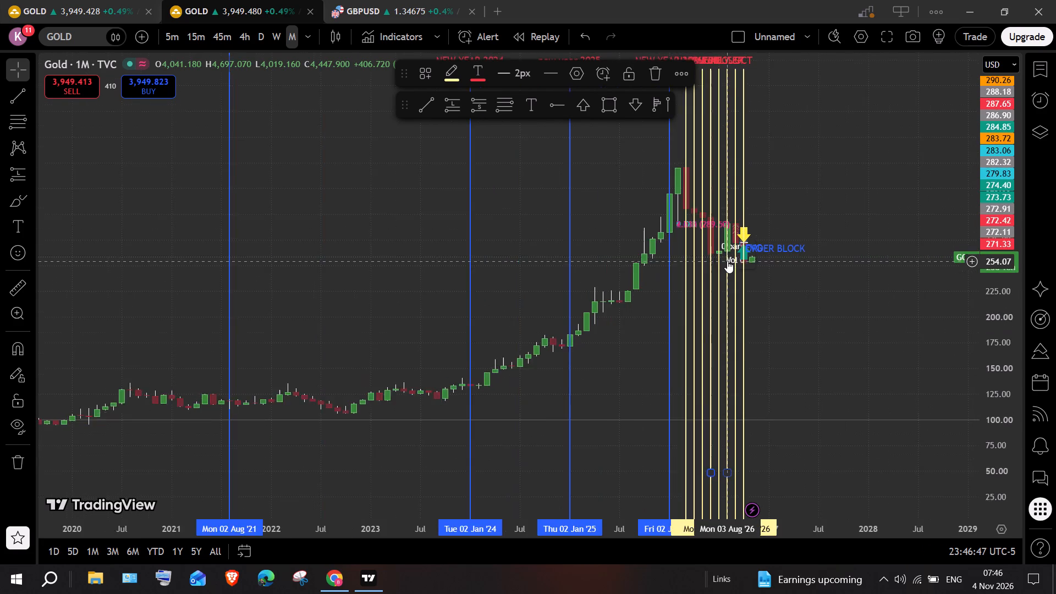
scroll(727, 261, "up", 16, "ctrl")
scroll(727, 261, "up", 14, "ctrl")
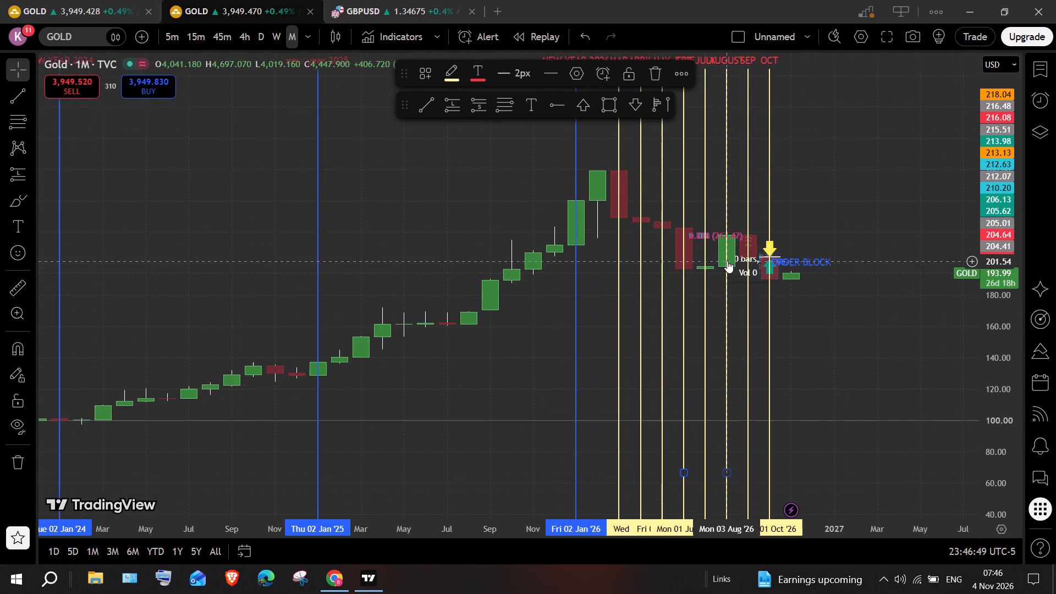
scroll(727, 261, "up", 3, "ctrl")
scroll(727, 261, "down", 1, "ctrl")
scroll(727, 261, "up", 13, "ctrl")
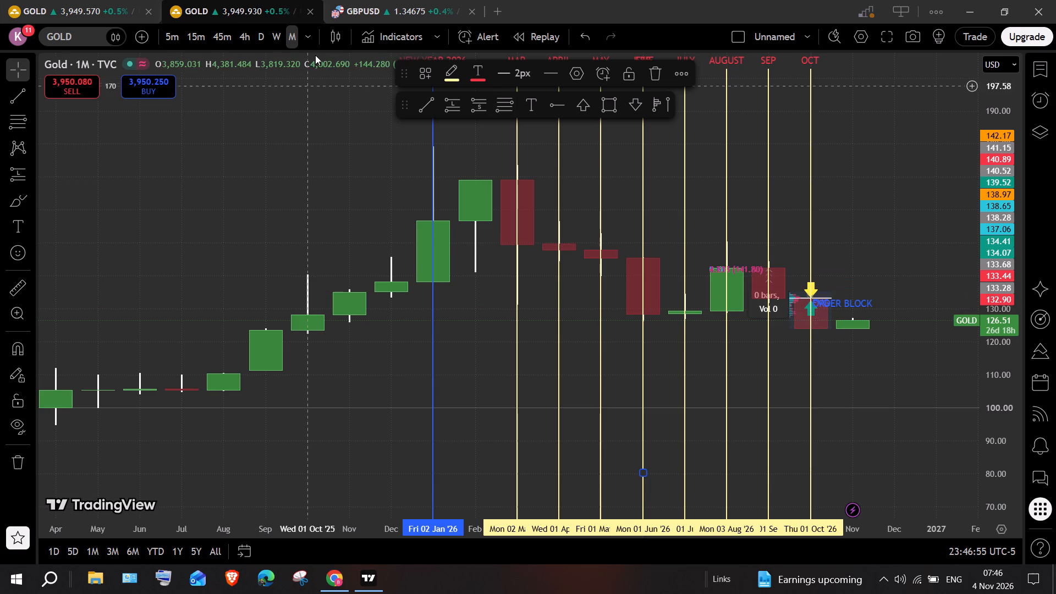
Switch the Gold chart to the weekly timeframe and examine the 2026 candles around the AUGUST HIGH and SEPT HIGH lines.
left_click(277, 37)
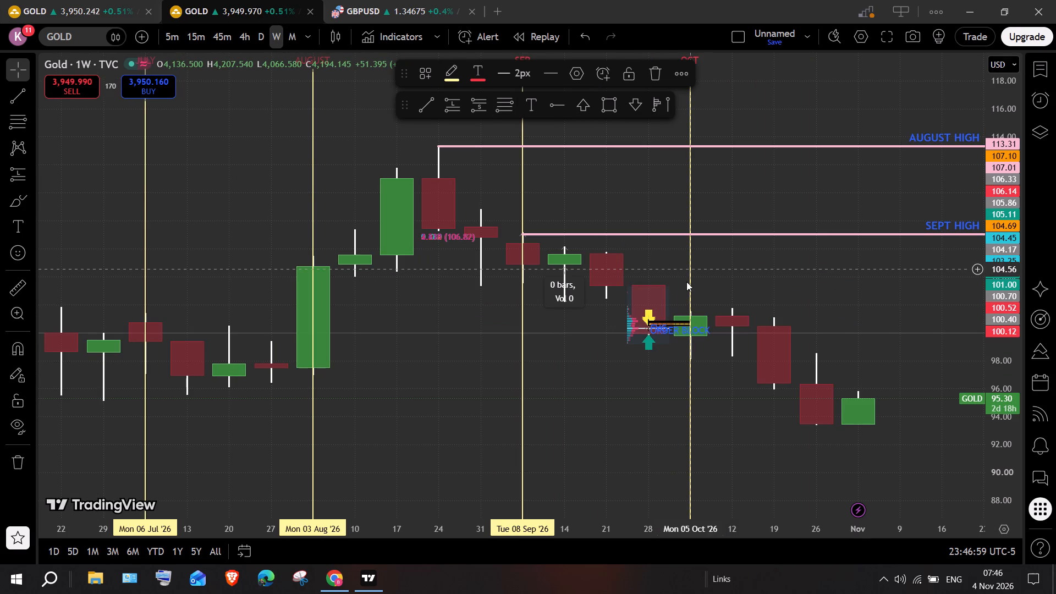
left_click(655, 290)
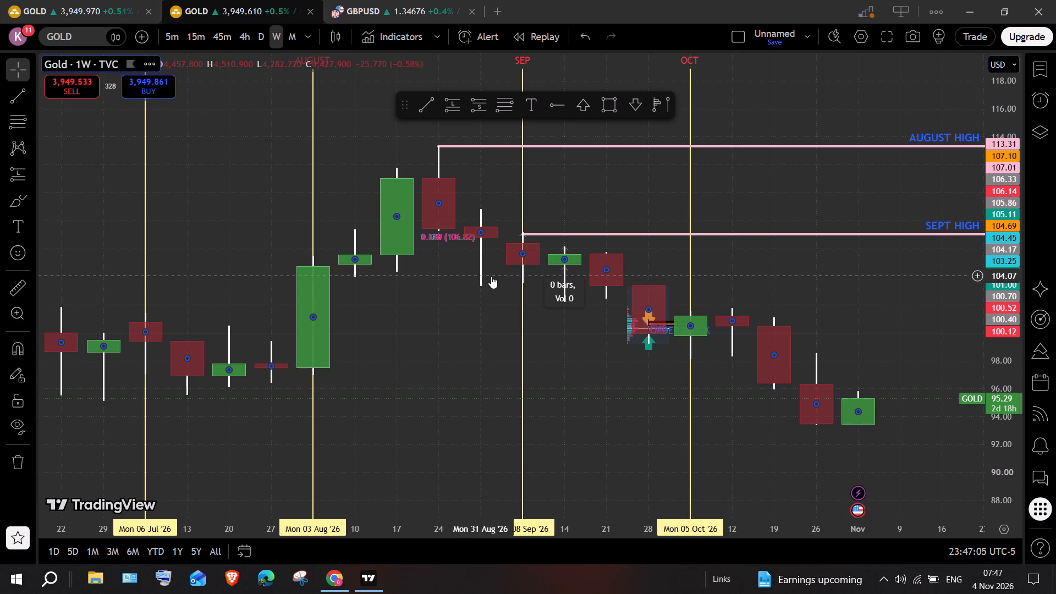
scroll(491, 280, "down", 2, "ctrl")
scroll(489, 286, "up", 2, "ctrl")
scroll(489, 286, "down", 10, "ctrl")
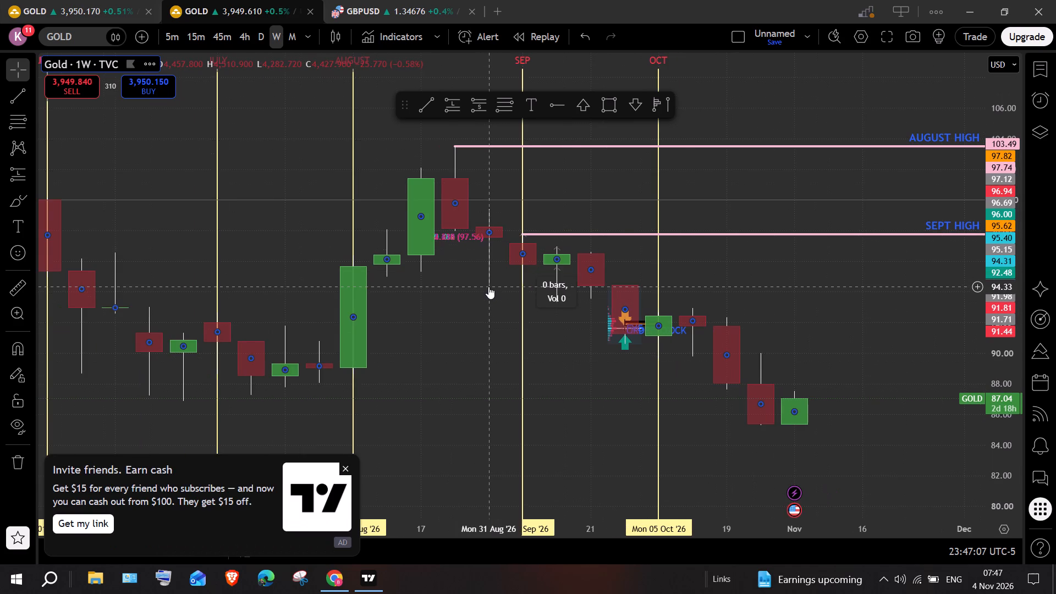
scroll(488, 287, "down", 7, "ctrl")
scroll(488, 288, "up", 1, "ctrl")
scroll(487, 287, "down", 2, "ctrl")
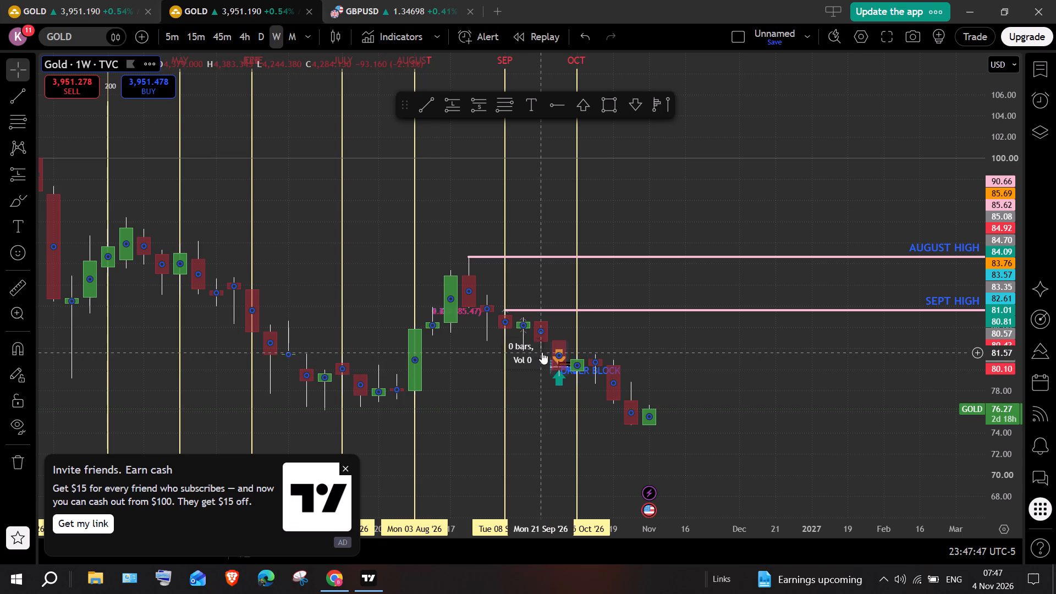
left_click(479, 422)
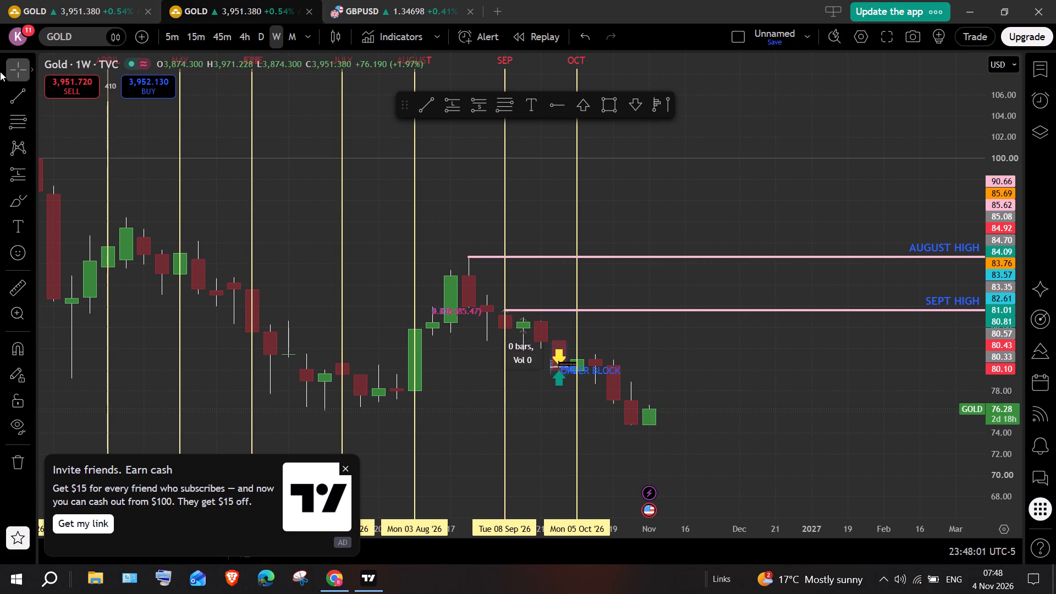
Switch the Gold chart to the daily timeframe and examine price action around the ORDER BLOCK marking and the SEPT HIGH line.
left_click(256, 42)
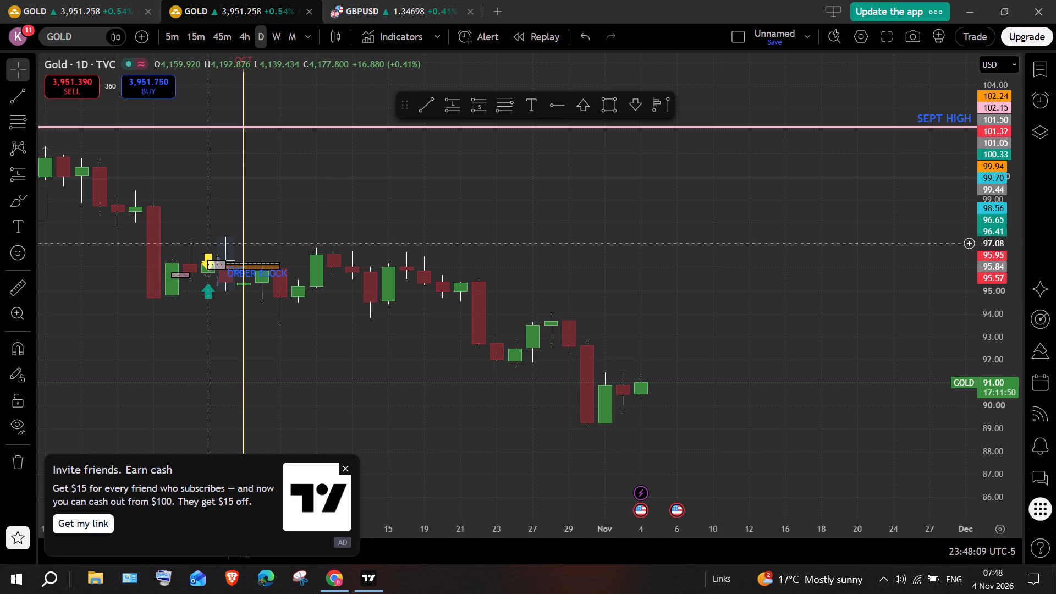
scroll(208, 243, "up", 4, "ctrl")
scroll(210, 240, "down", 1, "ctrl")
scroll(210, 240, "up", 1, "ctrl")
scroll(210, 240, "down", 2, "ctrl")
scroll(210, 240, "up", 1, "ctrl")
scroll(210, 240, "down", 2, "ctrl")
scroll(210, 240, "up", 1, "ctrl")
scroll(210, 240, "down", 7, "ctrl")
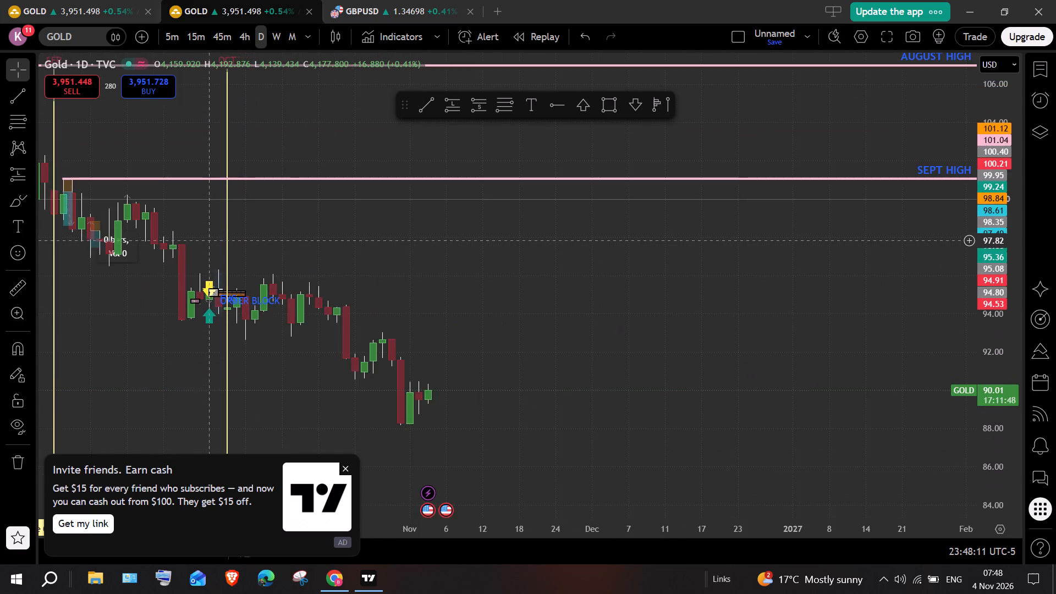
scroll(210, 240, "up", 3, "ctrl")
scroll(210, 240, "down", 8, "ctrl")
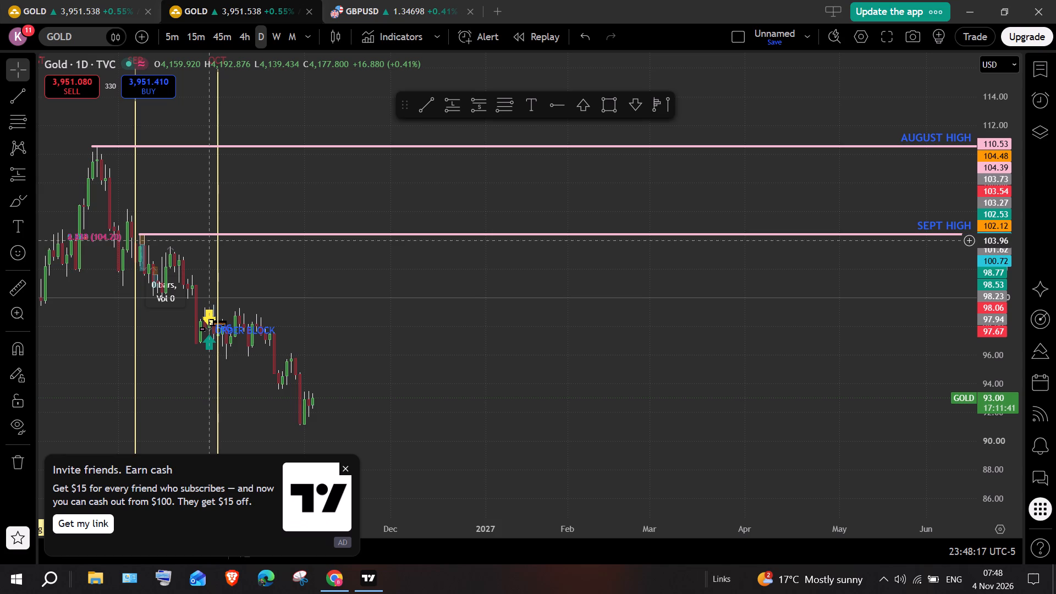
scroll(210, 240, "down", 1, "ctrl")
scroll(210, 240, "up", 8, "ctrl")
scroll(210, 240, "down", 1, "ctrl")
scroll(210, 240, "up", 3, "ctrl")
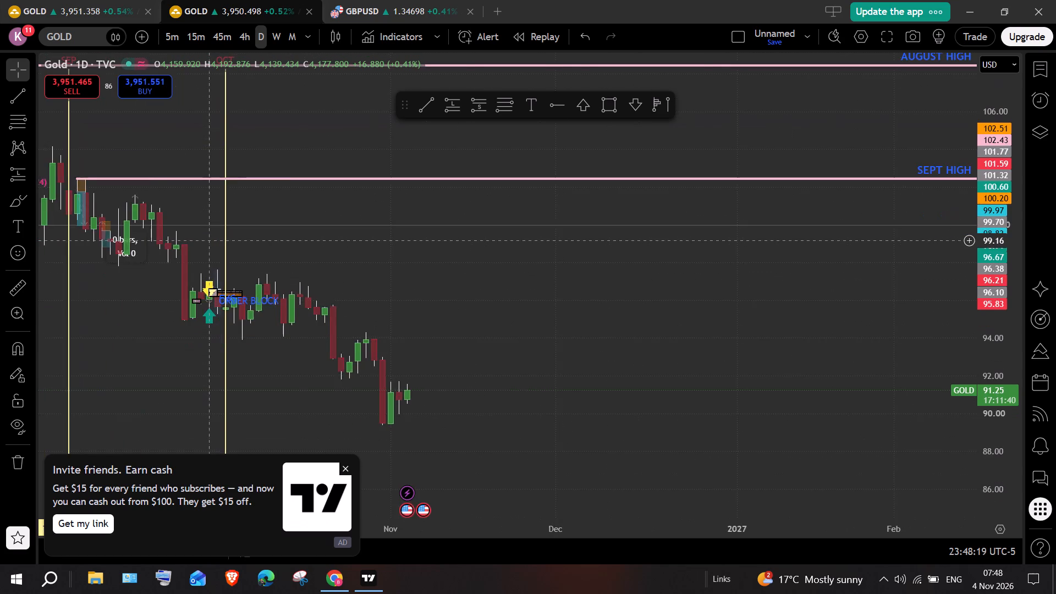
scroll(210, 240, "up", 1, "ctrl")
Inspect the long position drawing beside the ORDER BLOCK label and the short position drawing at the start of the SEPT HIGH line.
left_click_drag(208, 253, 231, 261)
left_click(231, 261)
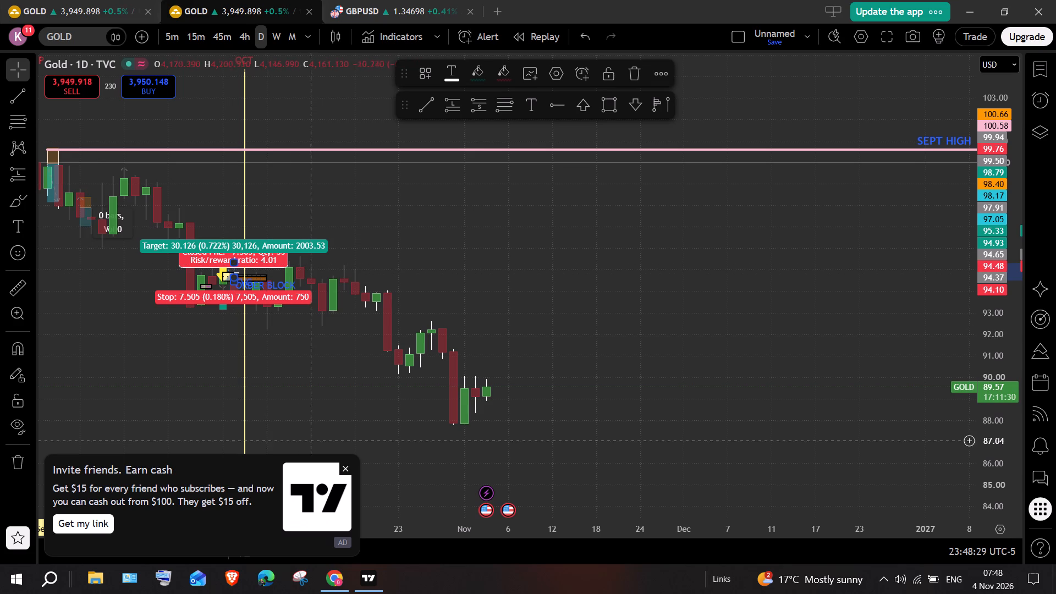
left_click(66, 234)
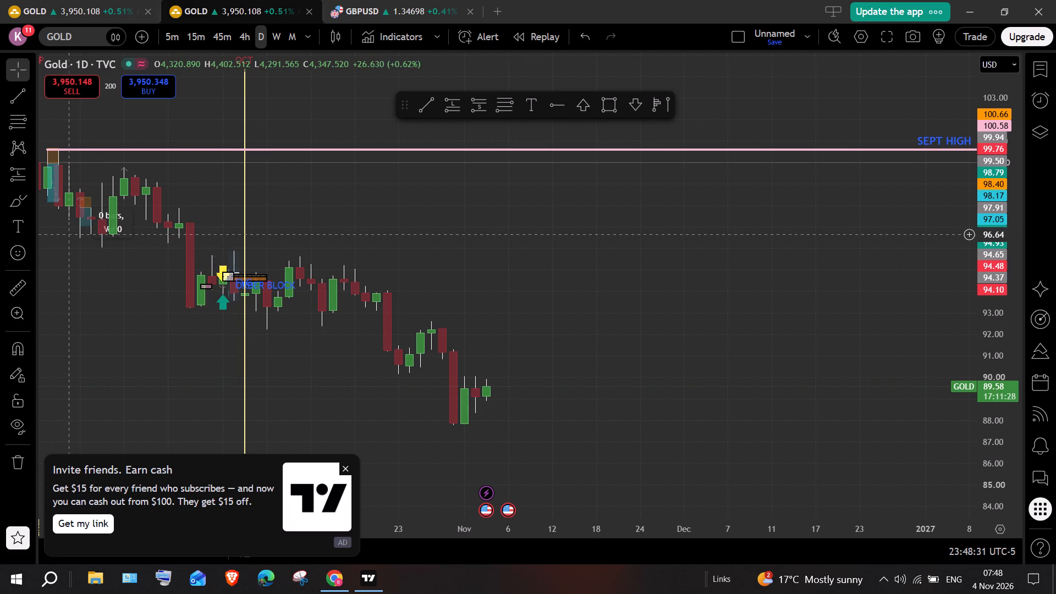
left_click(66, 234)
left_click(66, 235)
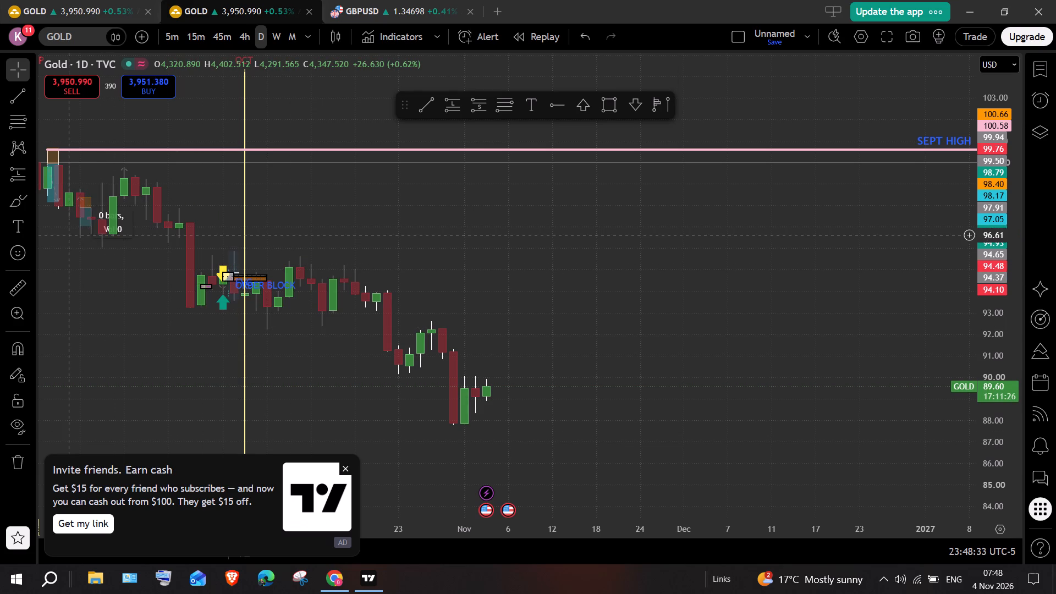
scroll(66, 235, "right", 2)
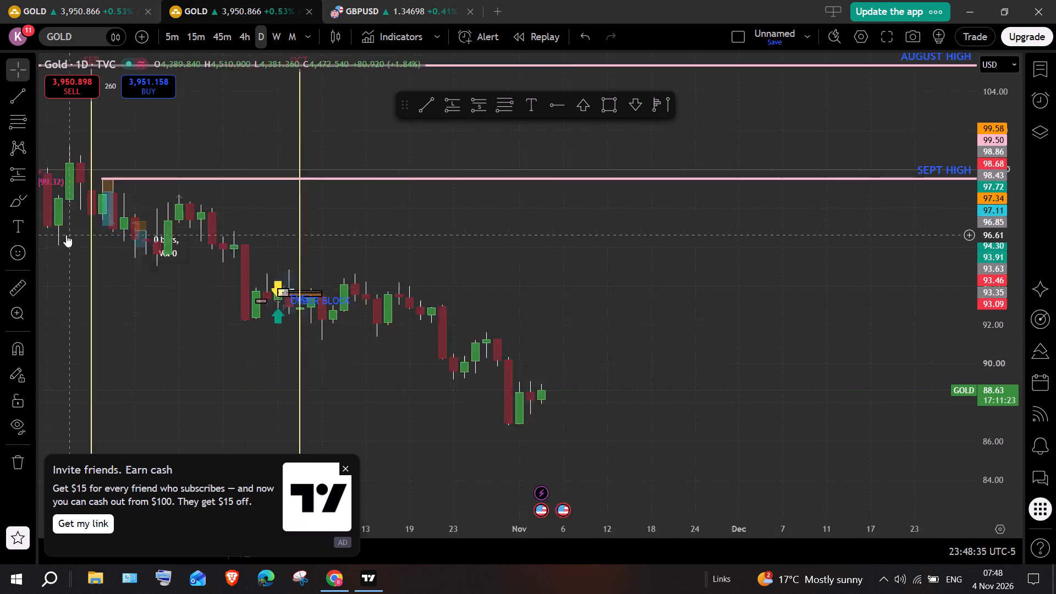
scroll(66, 235, "right", 1)
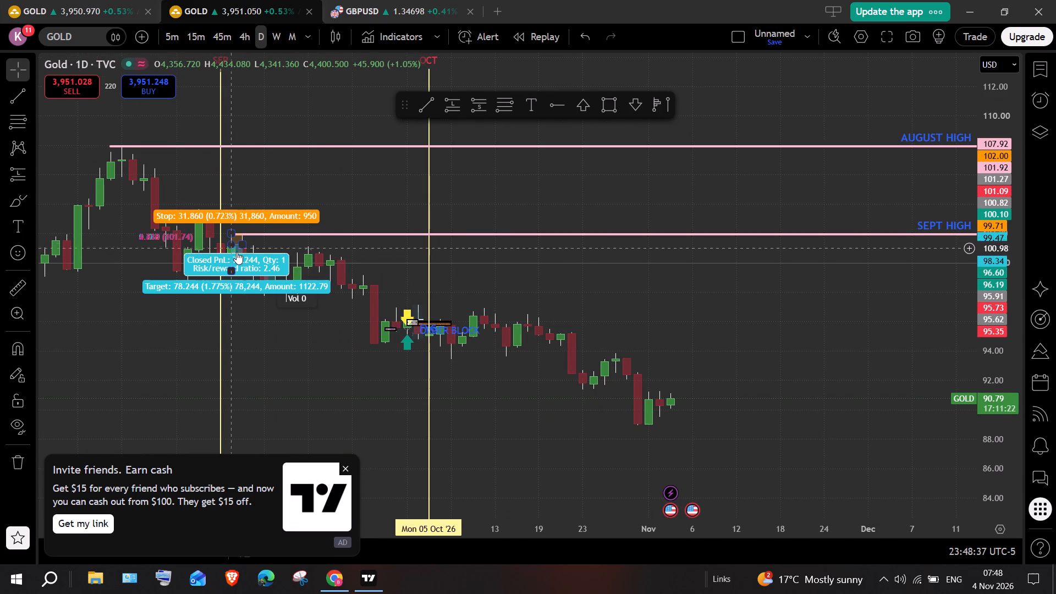
left_click(335, 358)
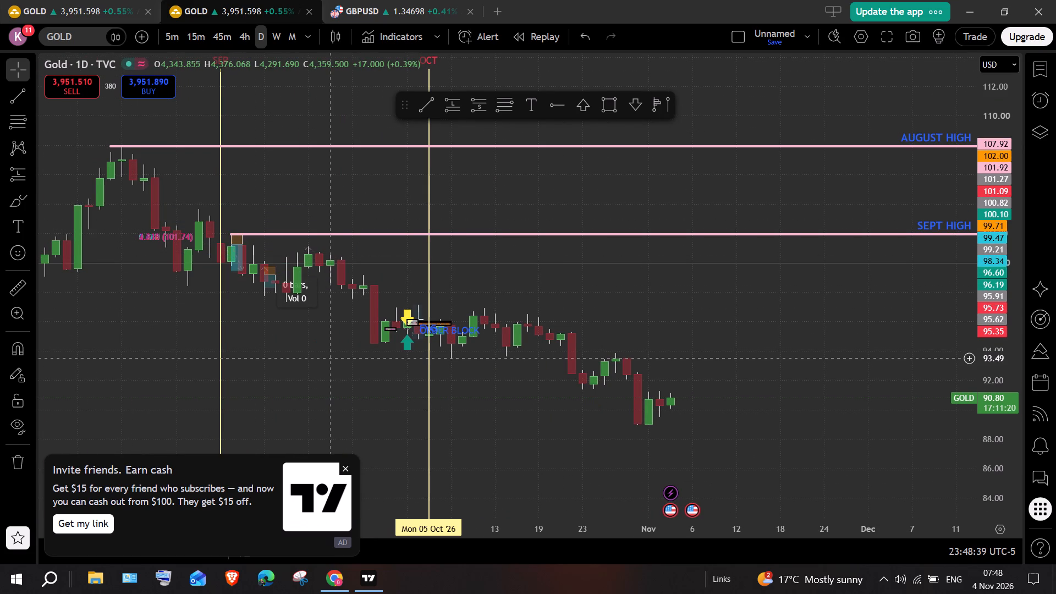
Turn off Months, Weeks and Days visibility for the short position drawing at the start of the SEPT HIGH line.
right_click(237, 257)
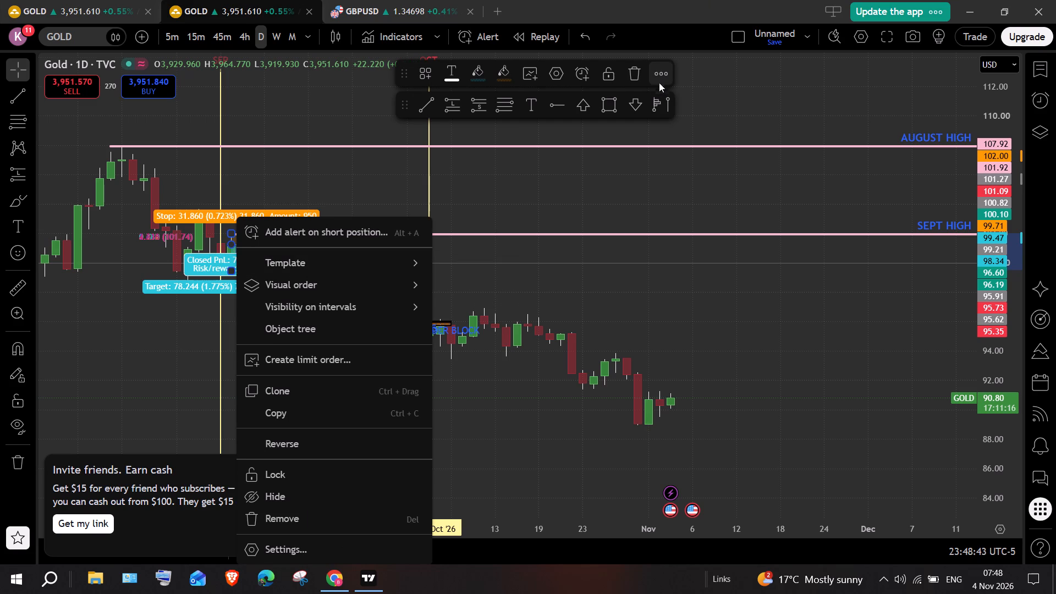
left_click(663, 73)
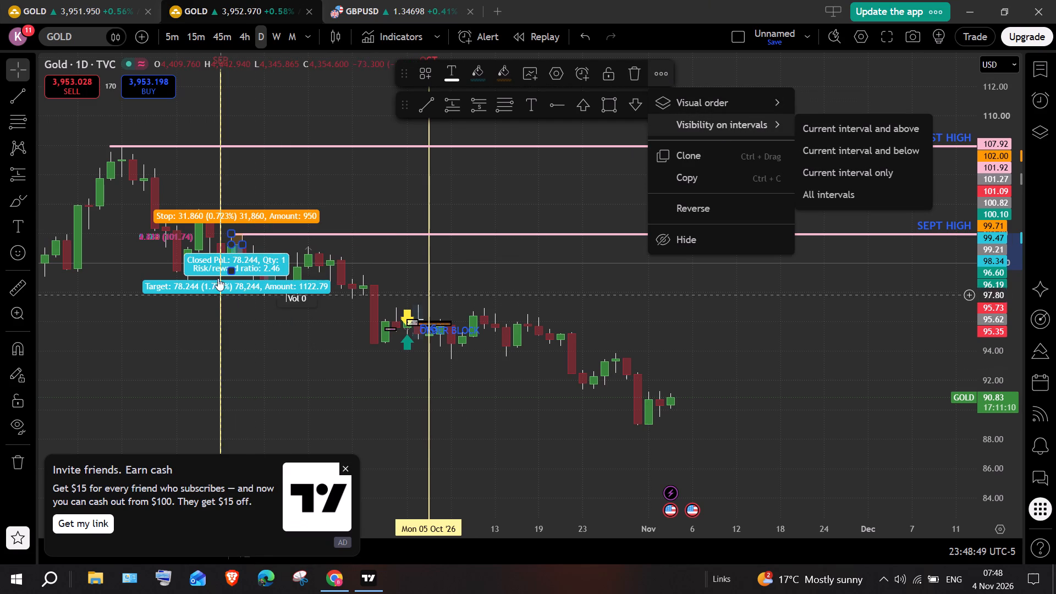
double_click(235, 237)
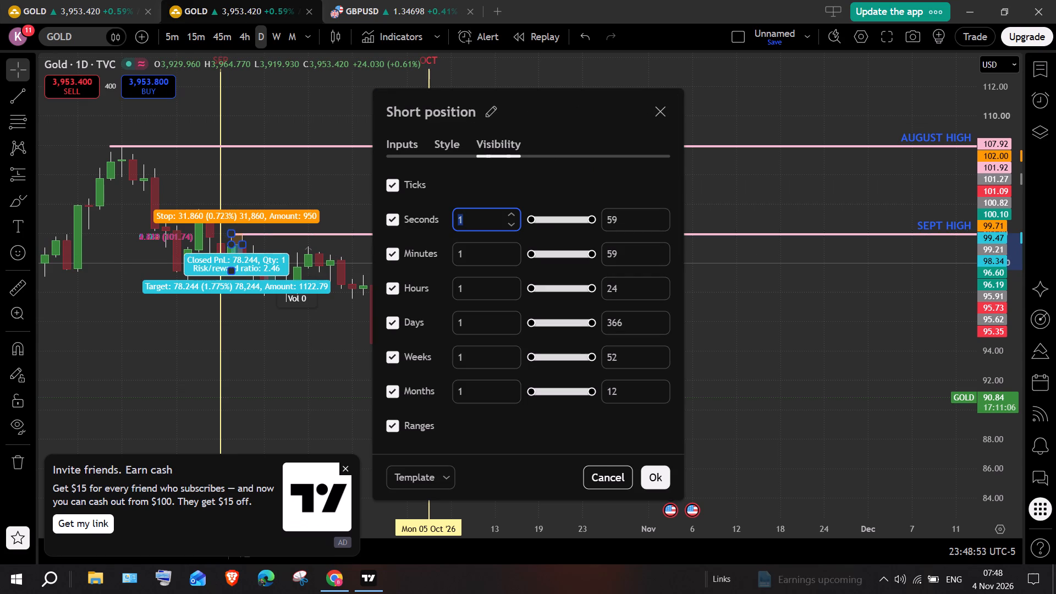
left_click(390, 391)
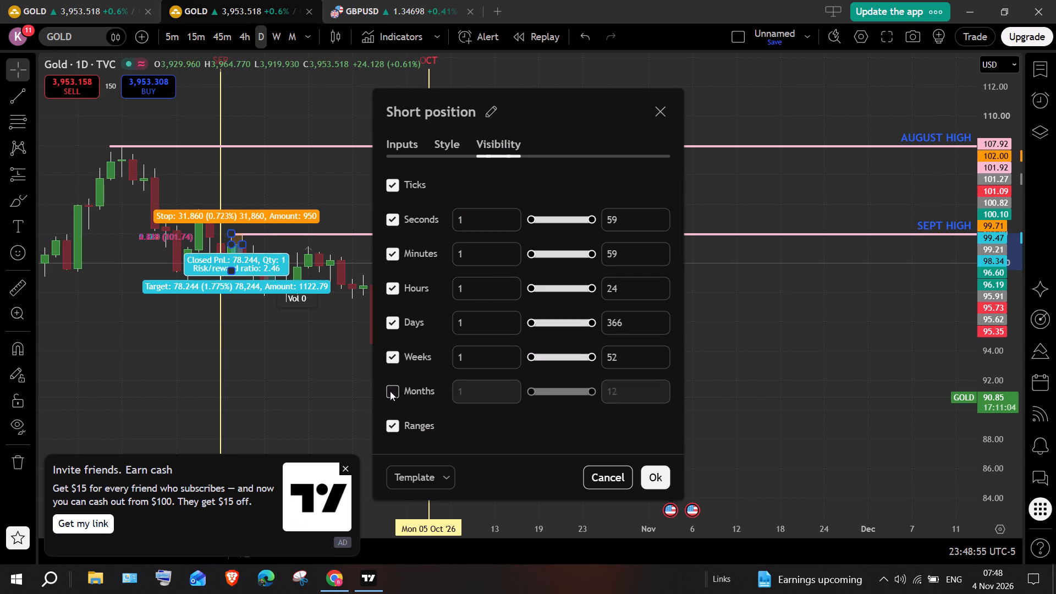
left_click(393, 360)
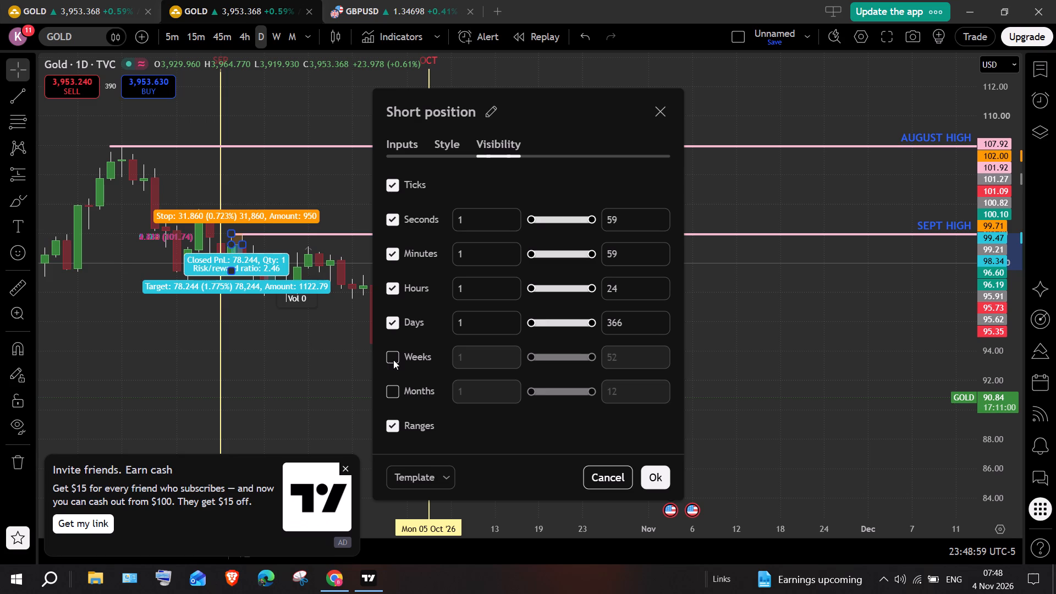
left_click(390, 328)
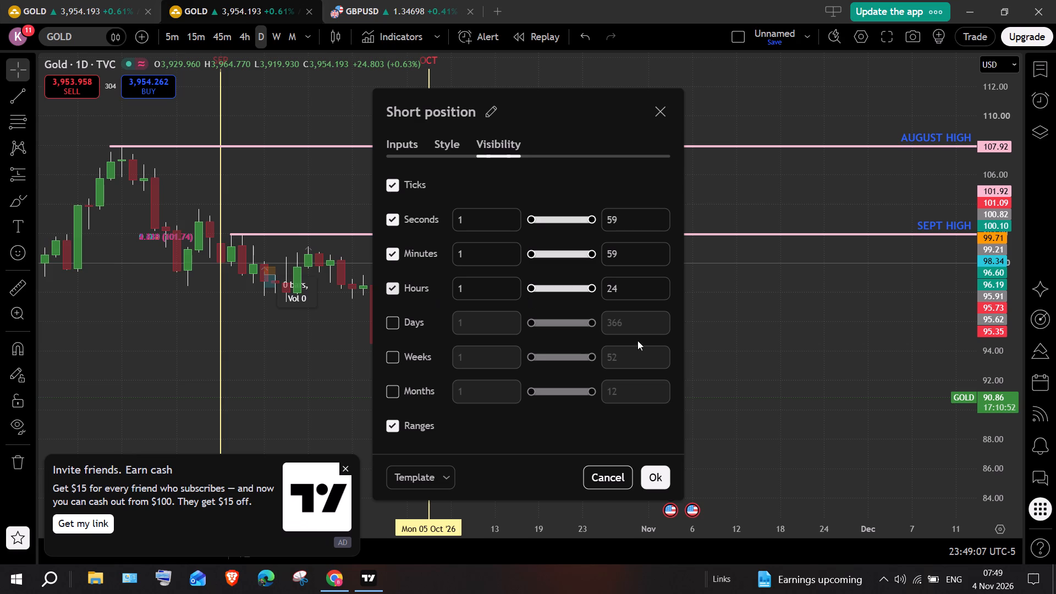
left_click(662, 479)
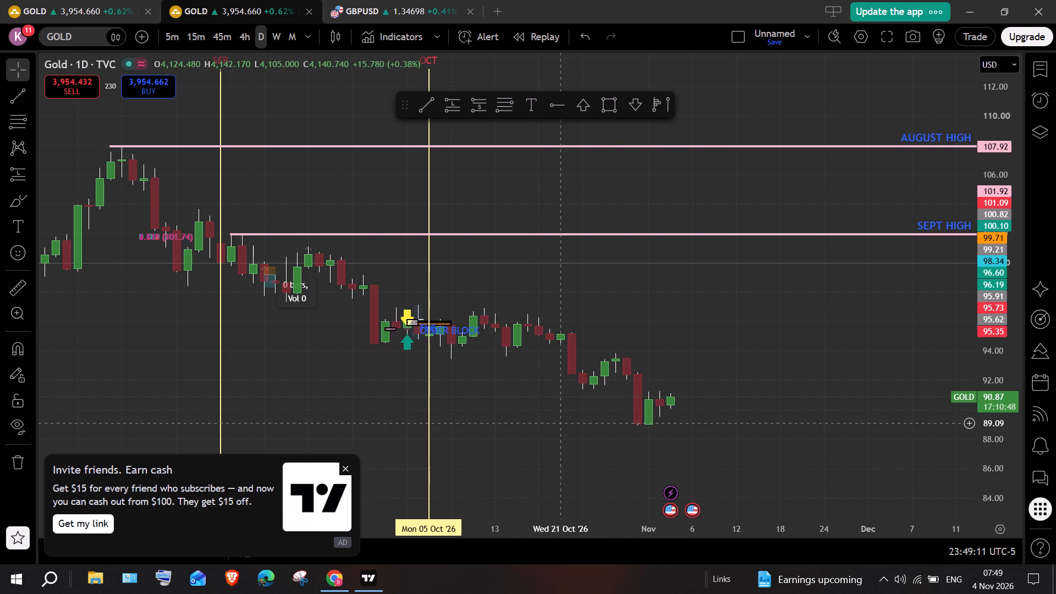
left_click(559, 422)
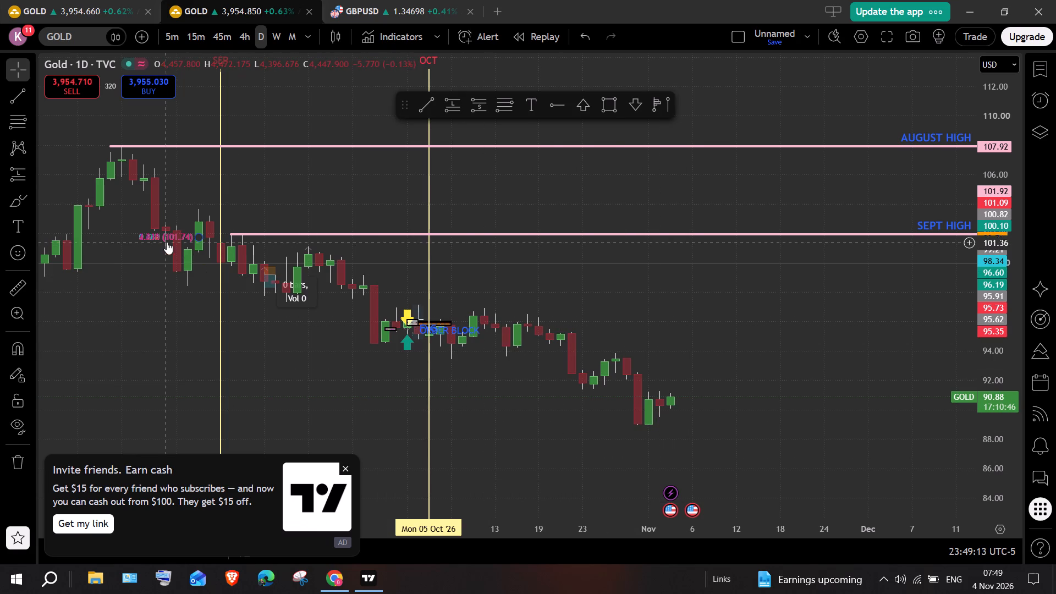
Select the pink-labelled level drawing before the September marker, and view the Gold chart on the 5m, 15m and 45m timeframes.
left_click(163, 232)
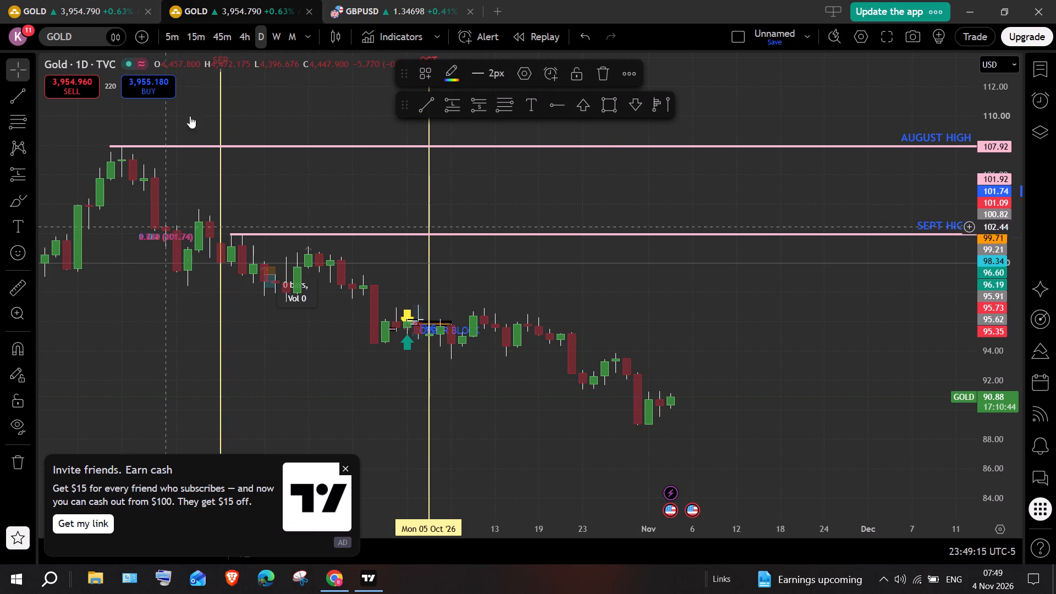
left_click(173, 36)
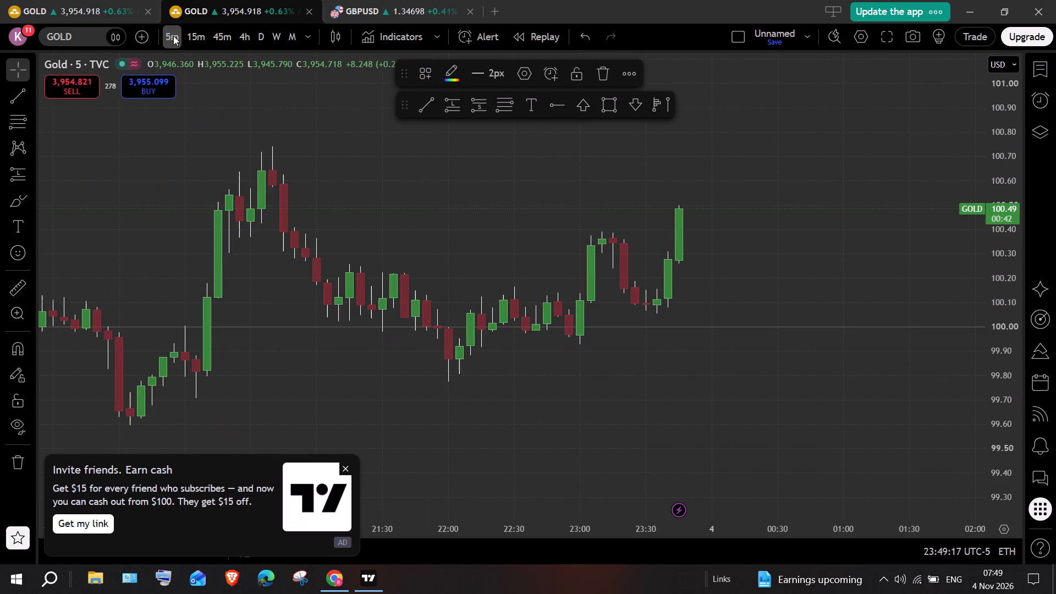
scroll(271, 238, "right", 5)
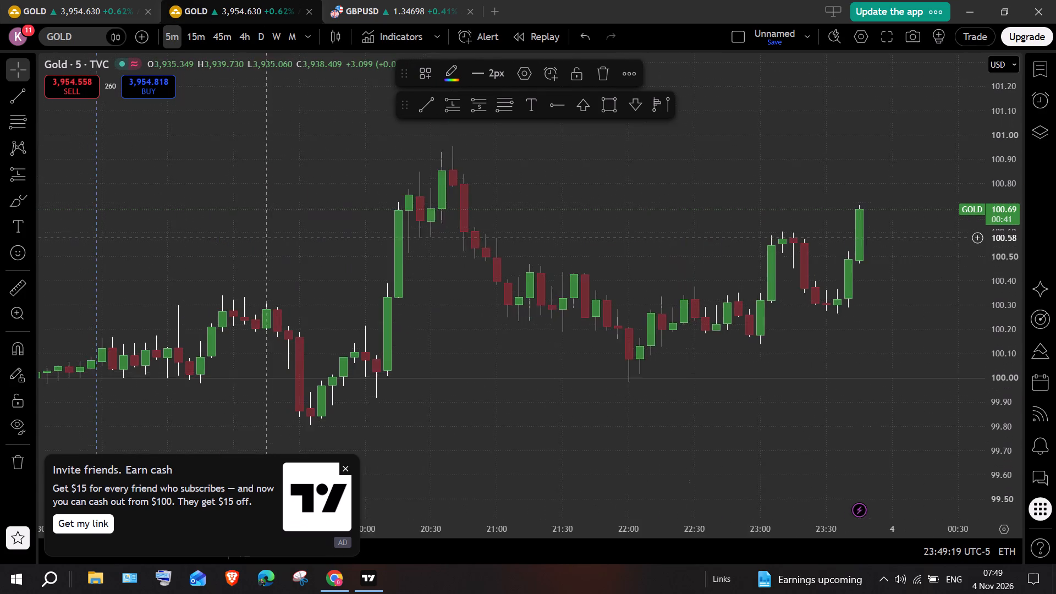
scroll(271, 238, "right", 17)
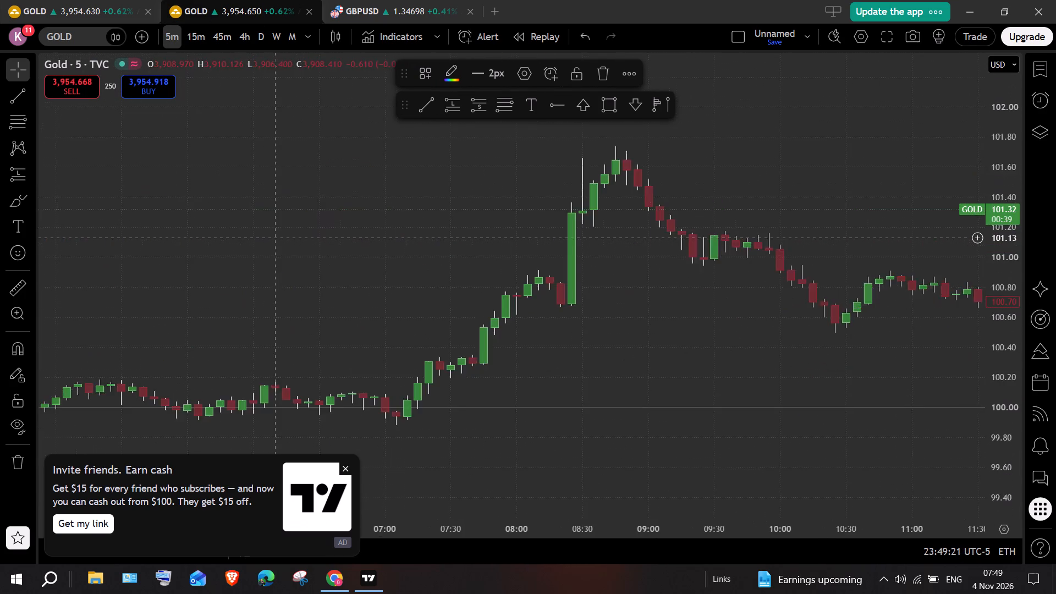
scroll(271, 238, "right", 1)
left_click(201, 41)
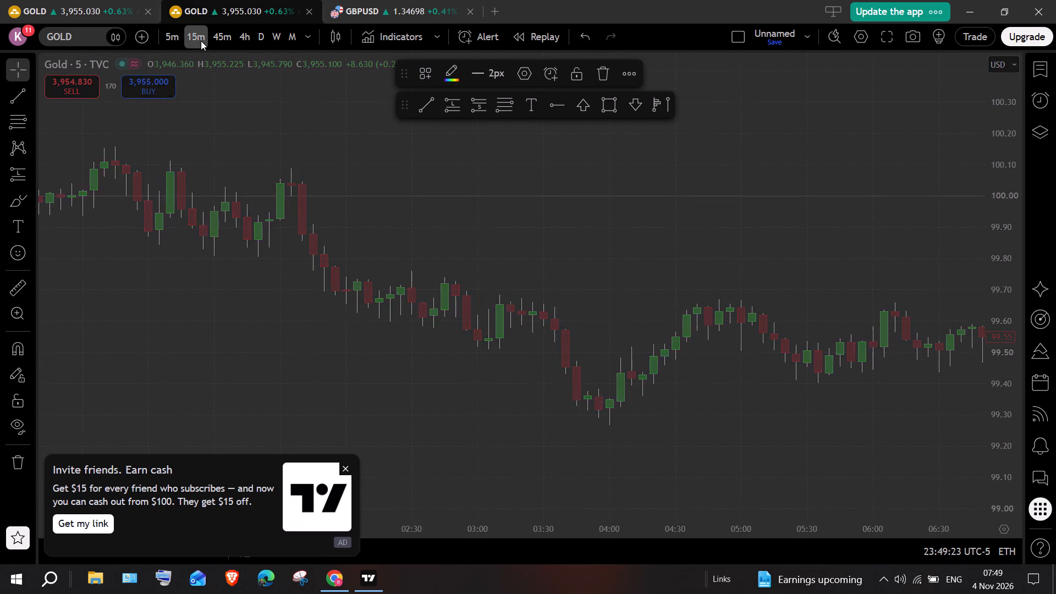
left_click(227, 40)
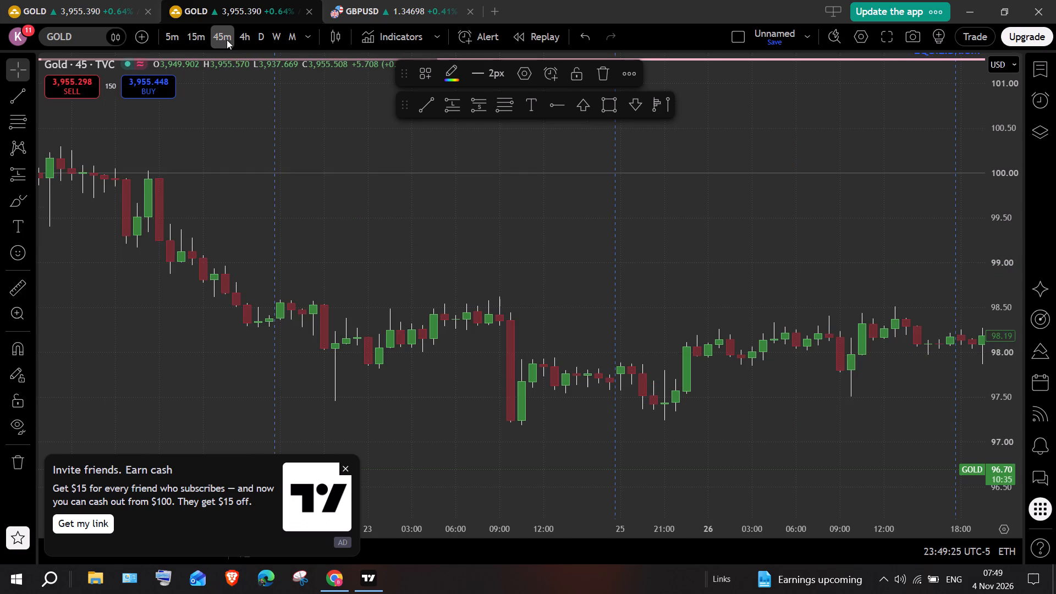
Turn off Hours visibility for the Fib retracement drawn at the start of the EQUILIBRIUM line.
scroll(342, 266, "down", 12)
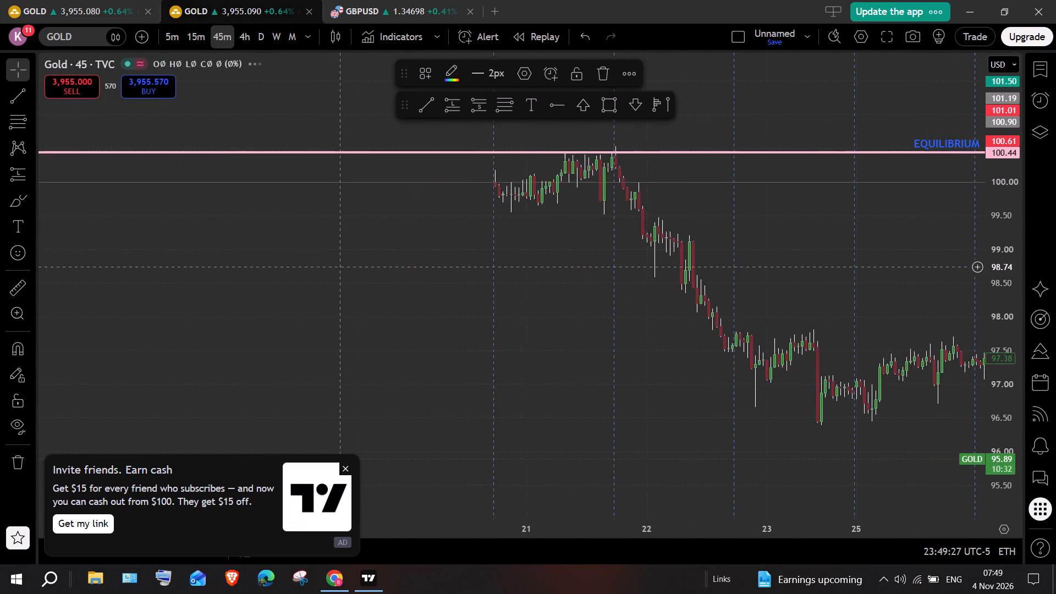
scroll(342, 266, "down", 11)
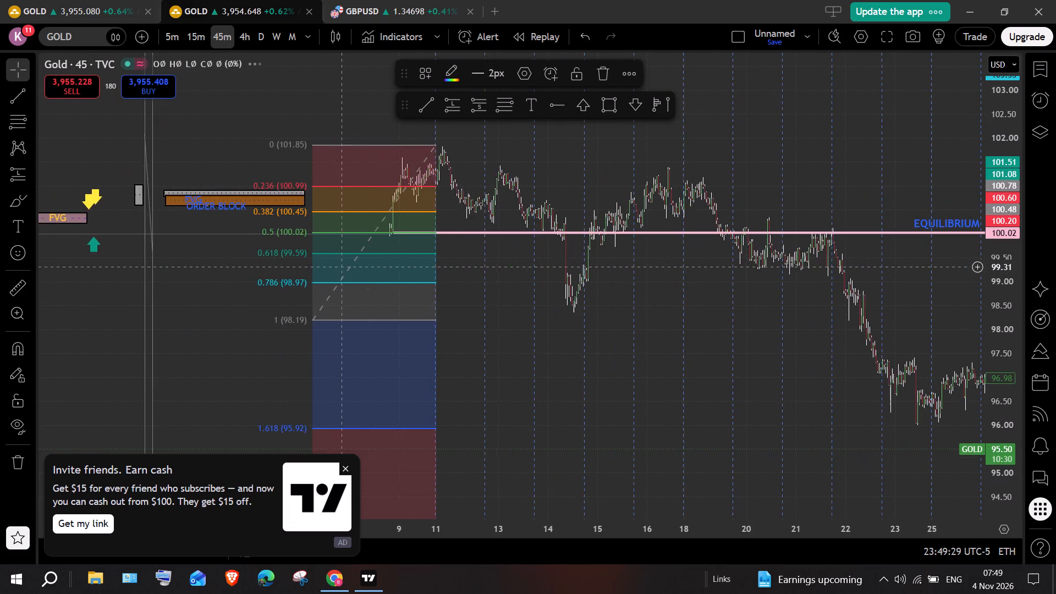
scroll(342, 266, "down", 1)
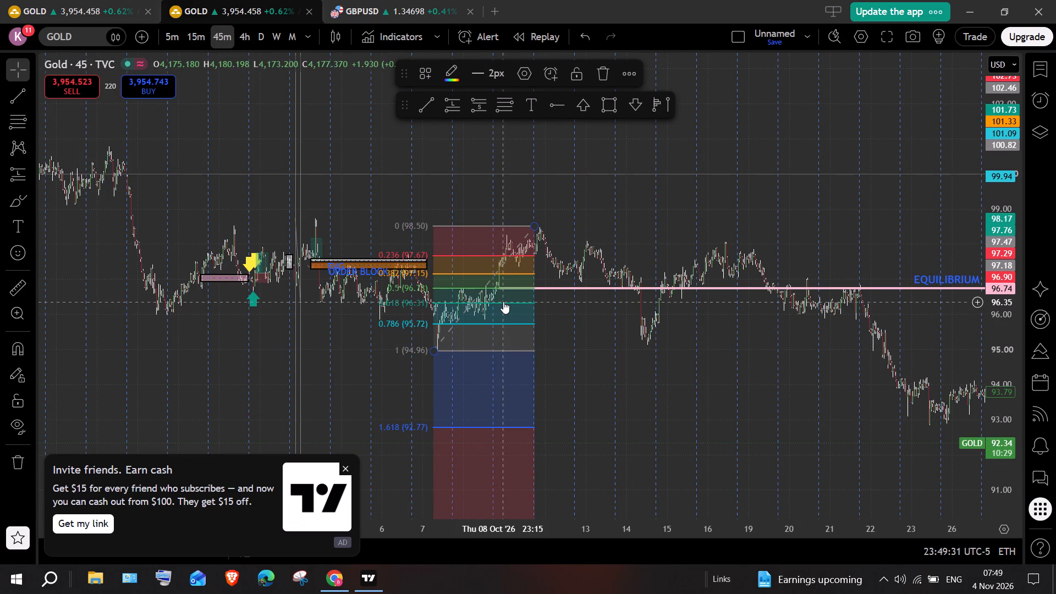
double_click(535, 226)
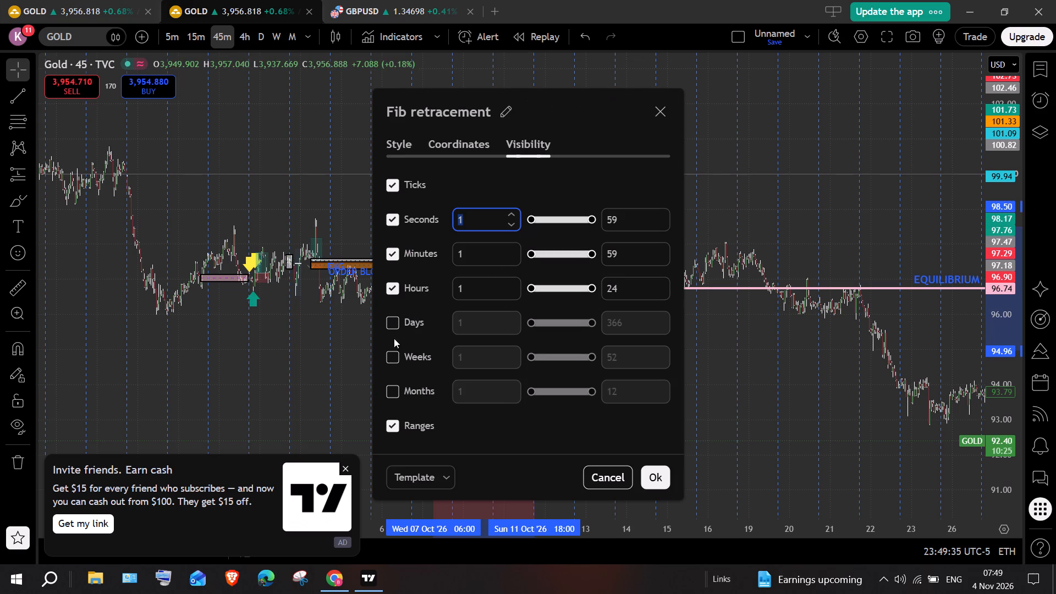
left_click(392, 289)
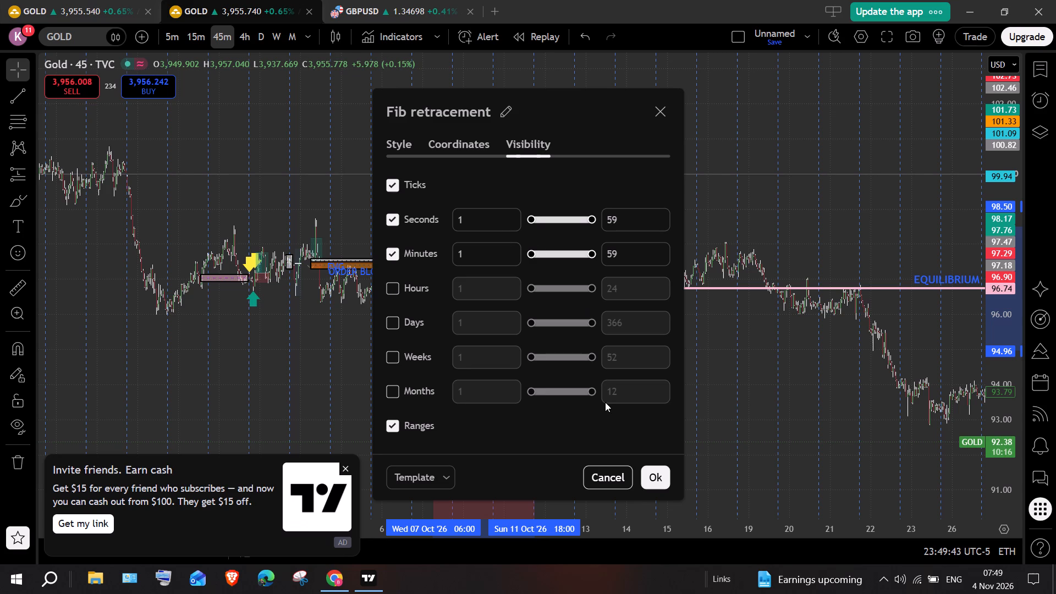
left_click(657, 473)
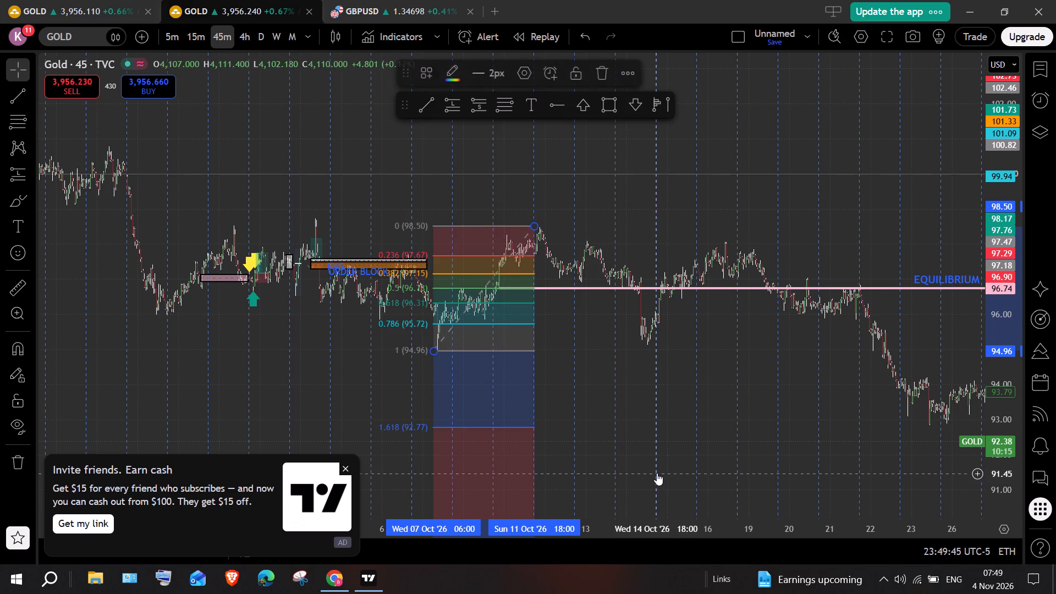
Turn off Days, Weeks and Months visibility for the orange ORDER BLOCK rectangle.
double_click(369, 263)
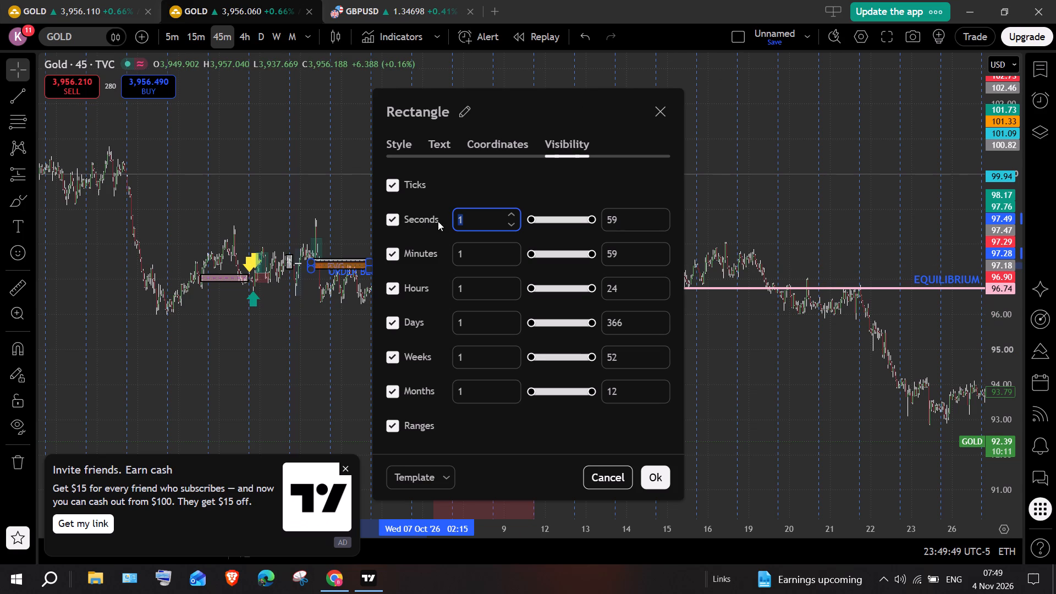
left_click(391, 323)
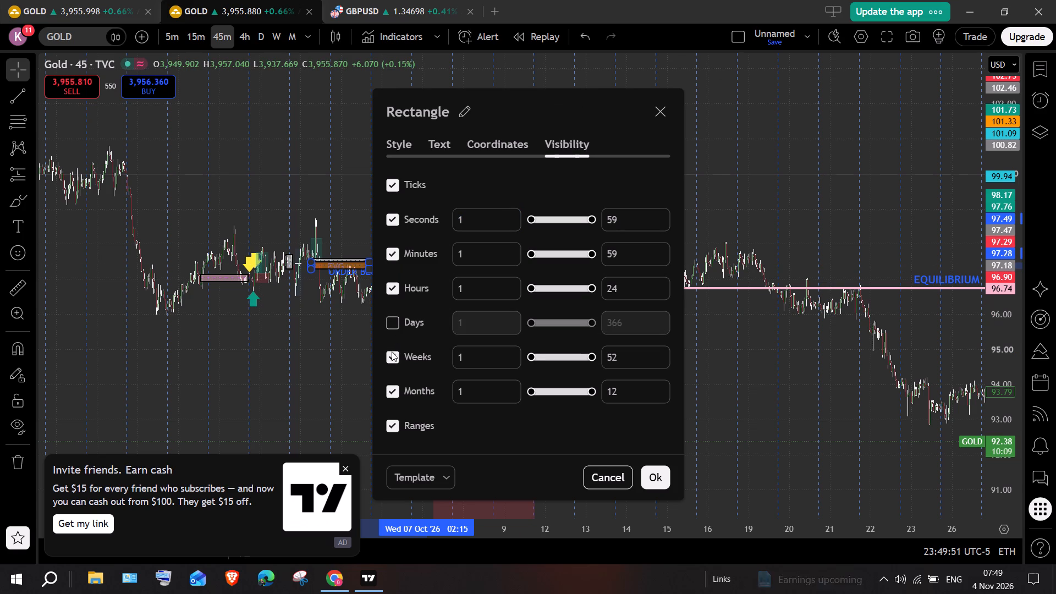
left_click(393, 359)
left_click(391, 387)
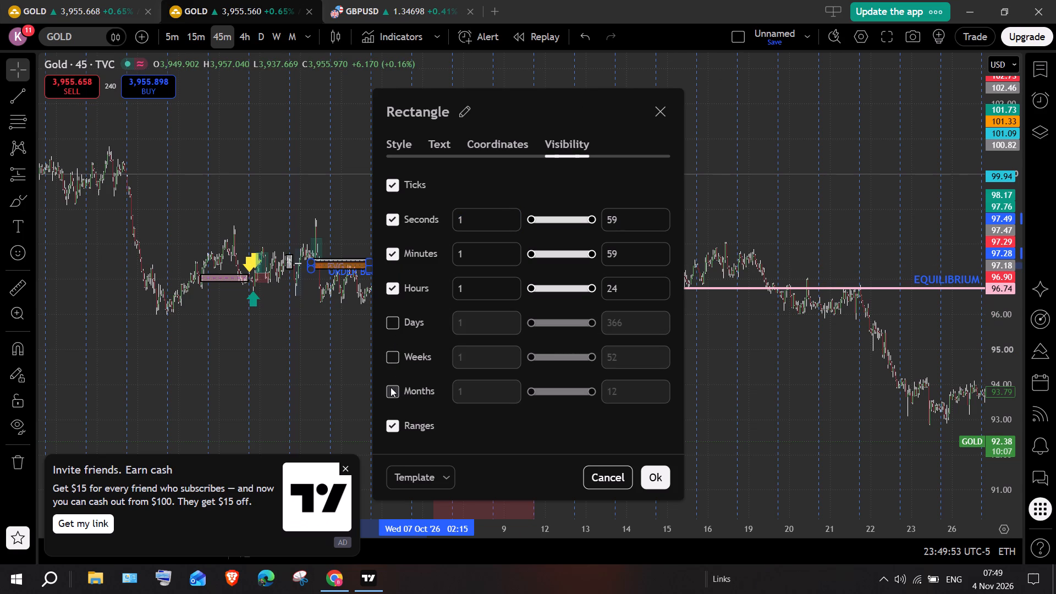
left_click(657, 472)
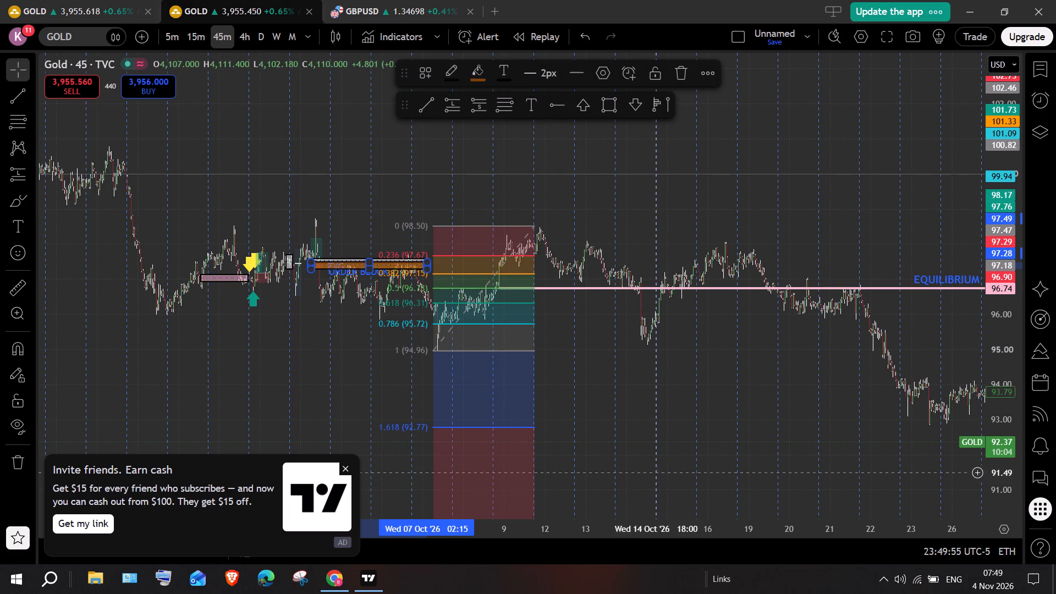
Turn off Days, Weeks and Months visibility for the upper of the overlapping yellow down arrows beside the FVG rectangle.
double_click(249, 265)
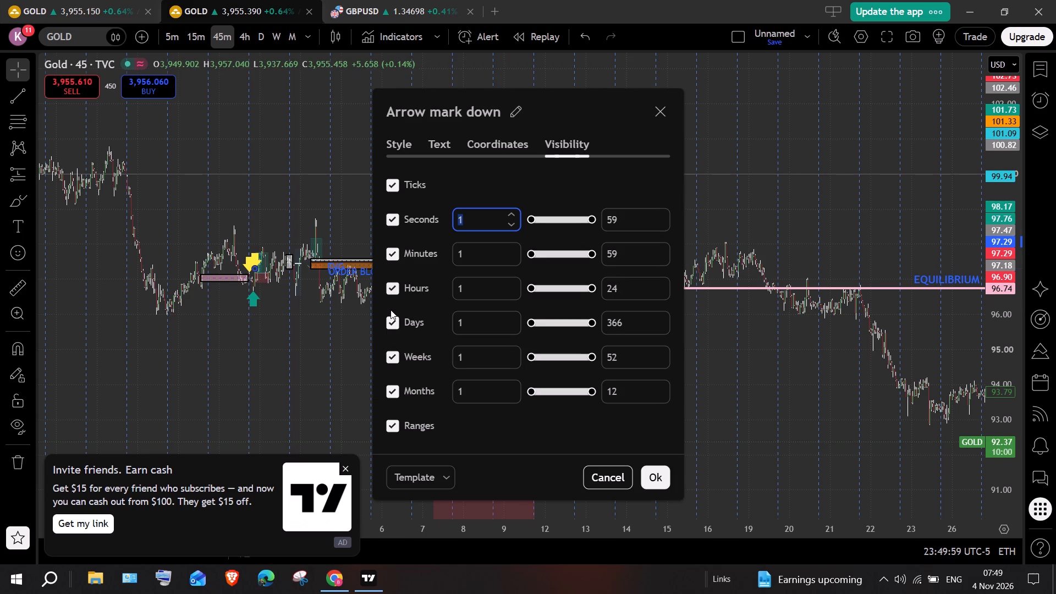
left_click(394, 320)
left_click(392, 355)
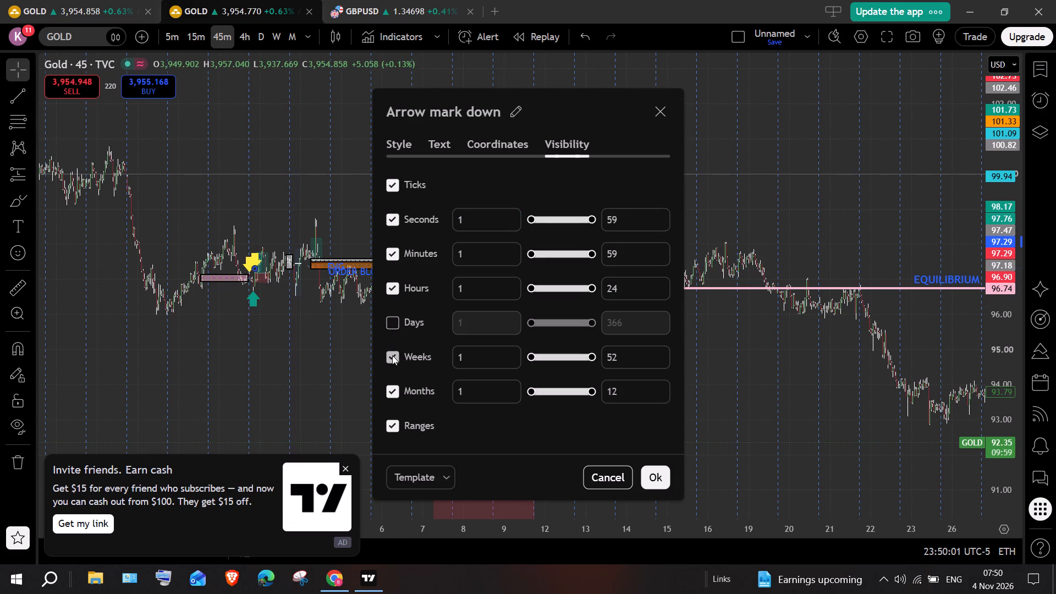
left_click(396, 394)
left_click(394, 420)
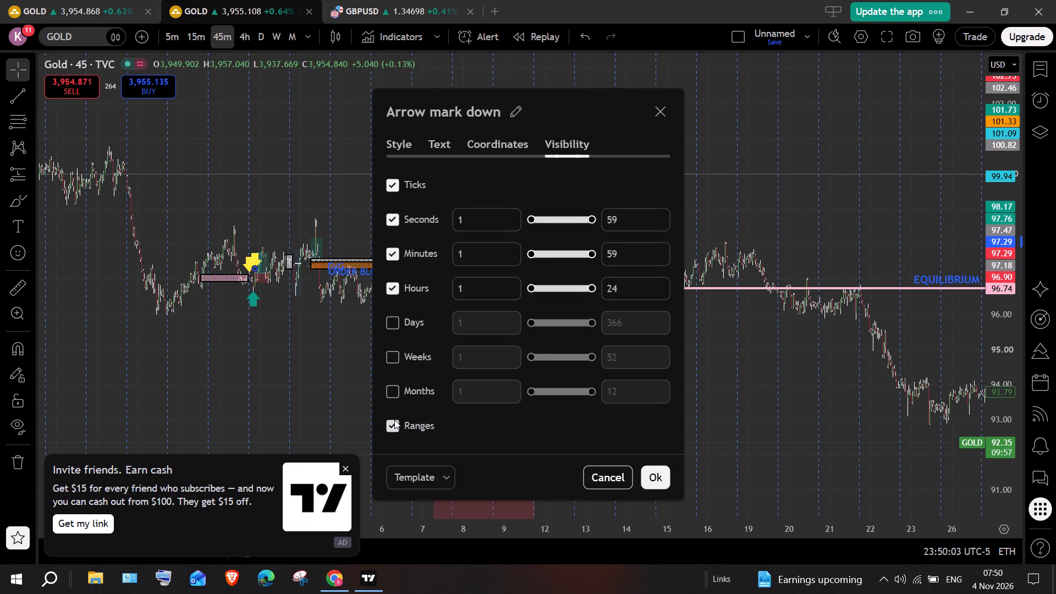
left_click(394, 420)
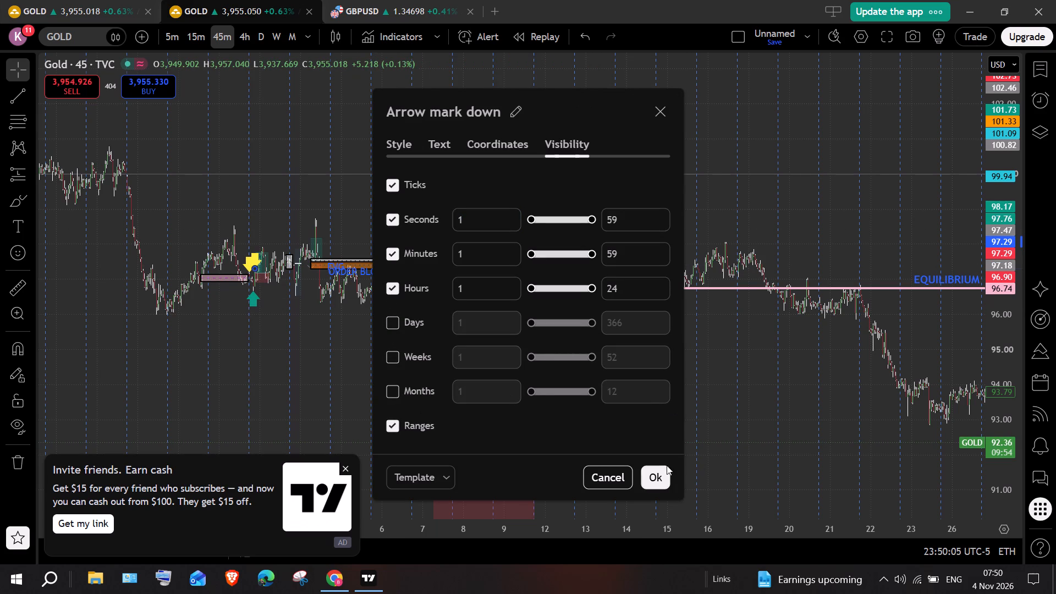
left_click(657, 474)
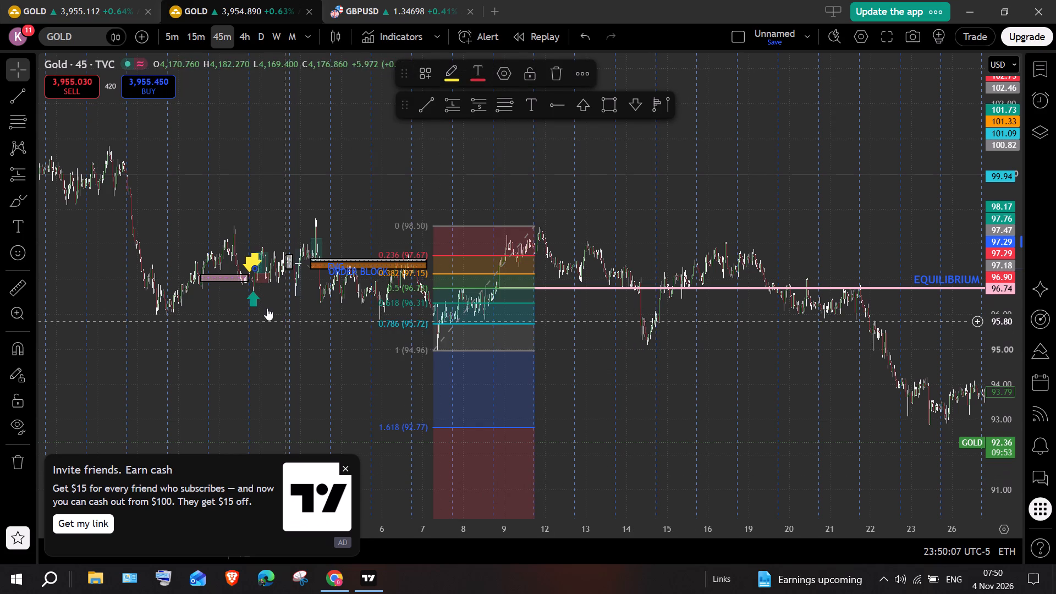
Turn off Days, Weeks and Months visibility for the green up arrow below the yellow down arrows.
double_click(254, 298)
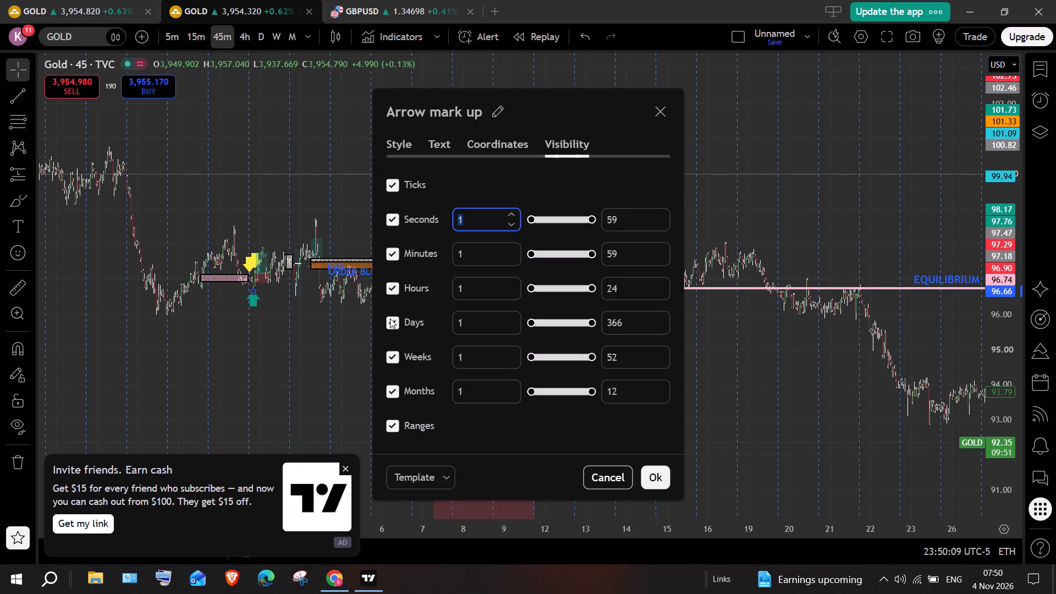
left_click(391, 321)
left_click(392, 354)
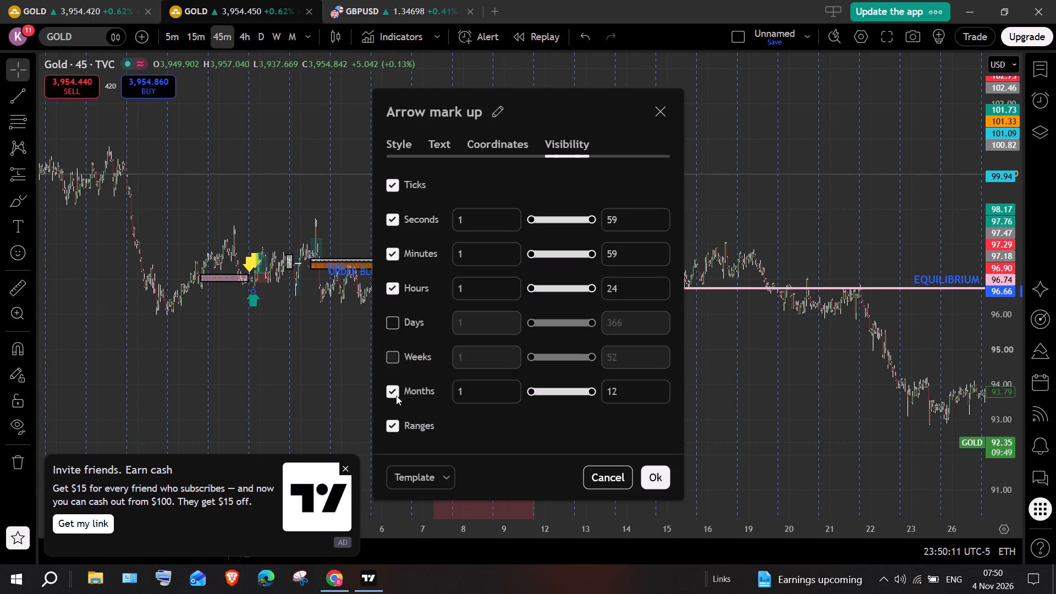
left_click(394, 388)
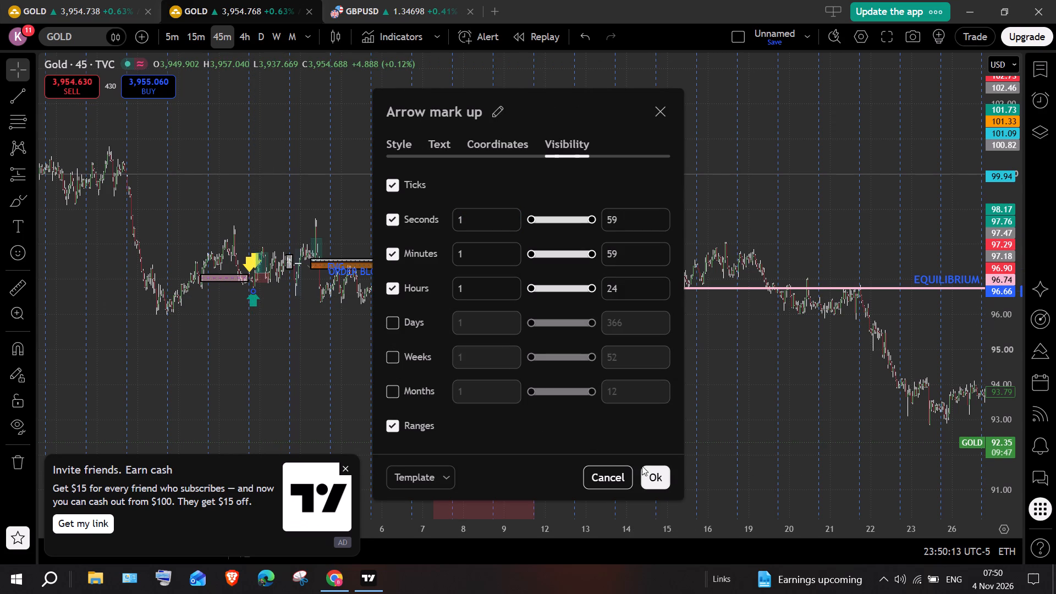
left_click(652, 468)
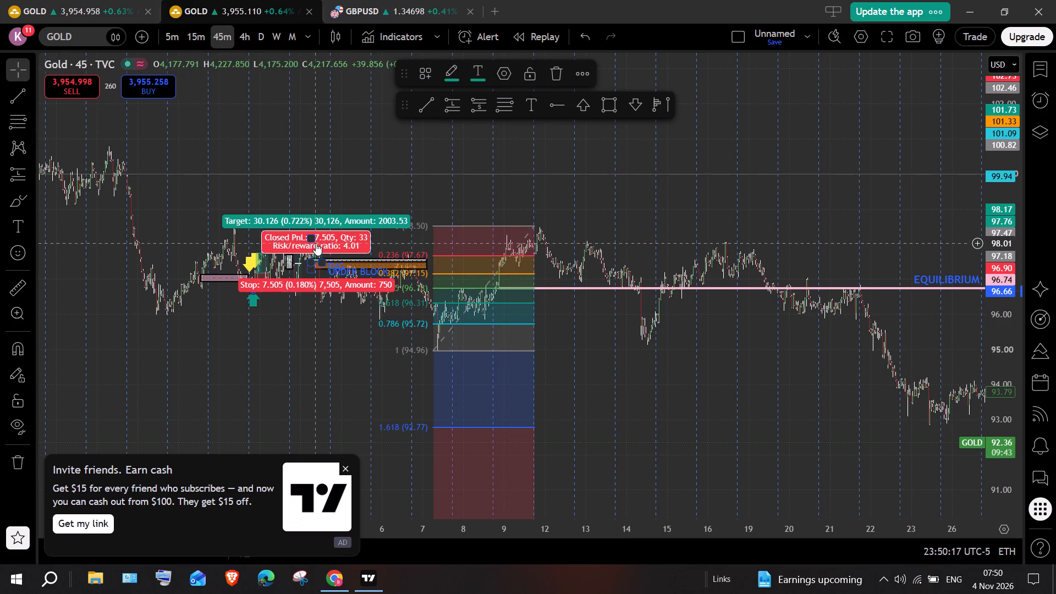
Turn off Days, Weeks and Months visibility for the long position drawing at the start of the ORDER BLOCK rectangle.
double_click(316, 243)
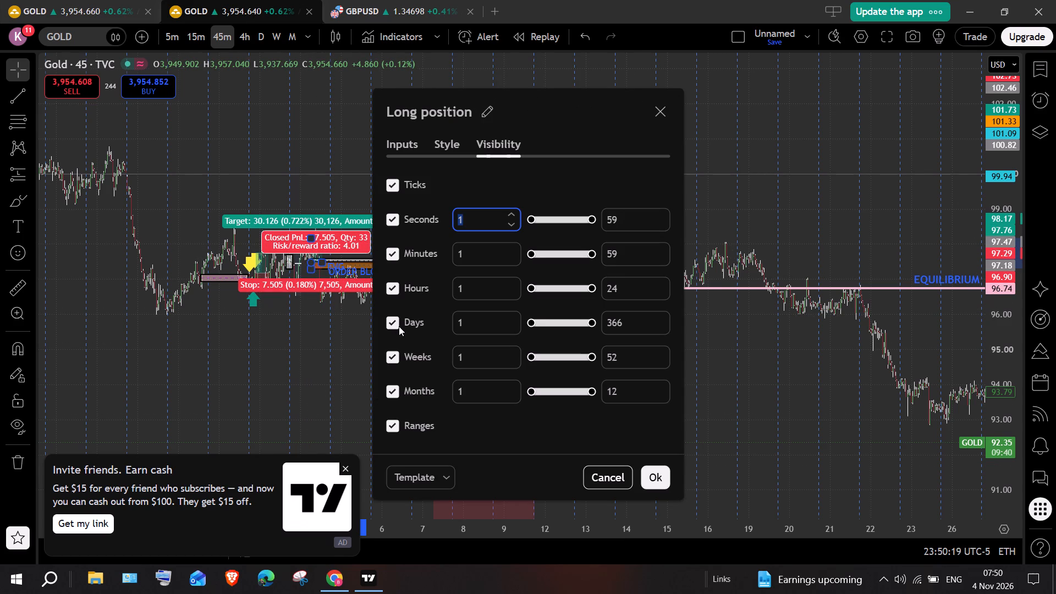
left_click(399, 326)
left_click(392, 360)
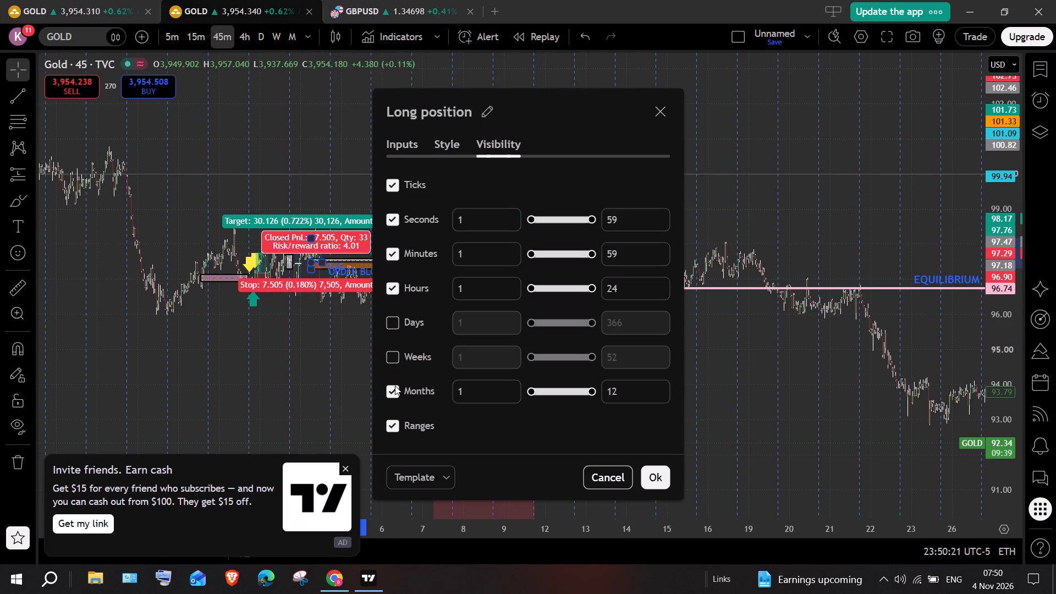
left_click(395, 389)
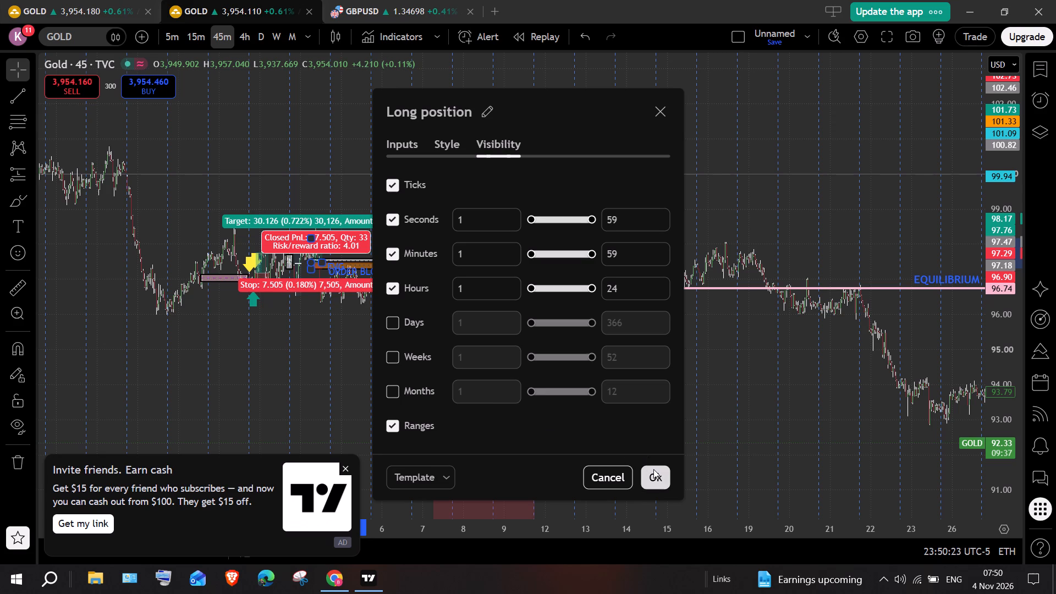
left_click(653, 469)
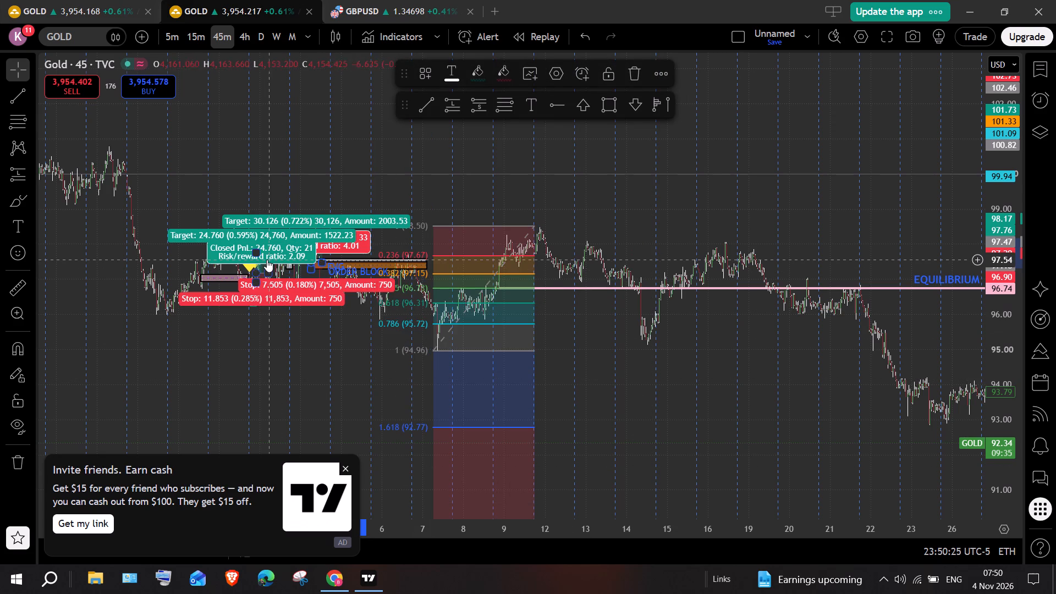
Turn off Days, Weeks and Months visibility for the long position drawing beside the yellow down arrows.
double_click(263, 260)
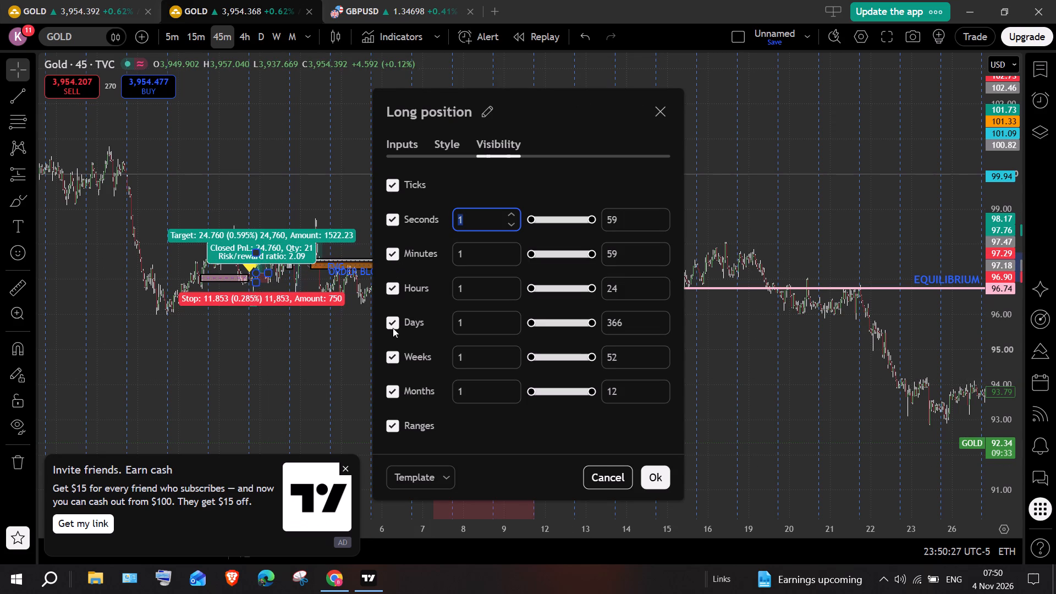
left_click(397, 323)
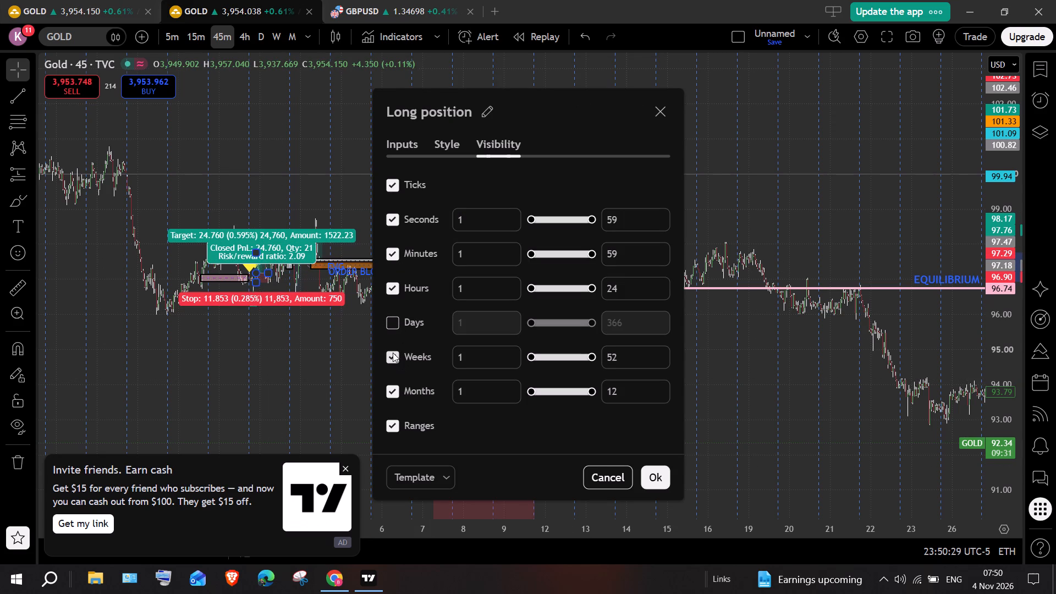
left_click(393, 353)
left_click(398, 386)
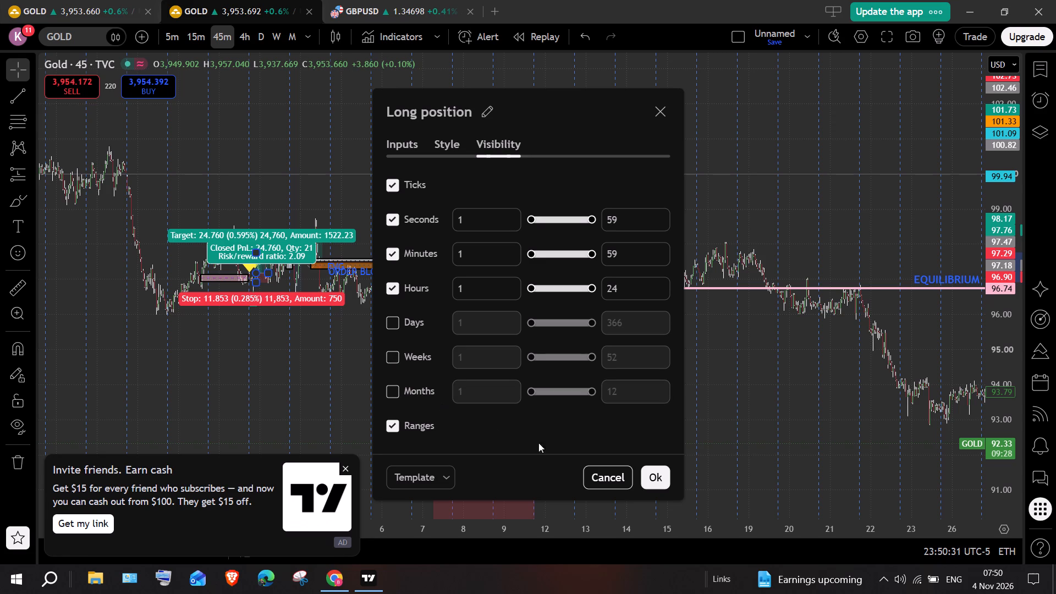
left_click(651, 471)
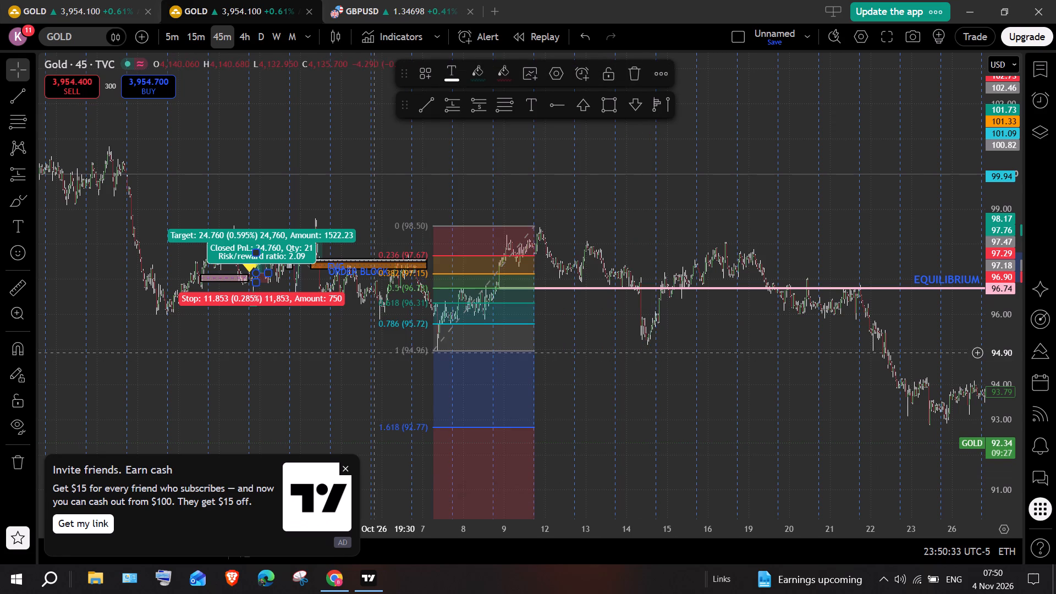
Turn off Days, Weeks and Months visibility for the pink FVG rectangle.
double_click(228, 278)
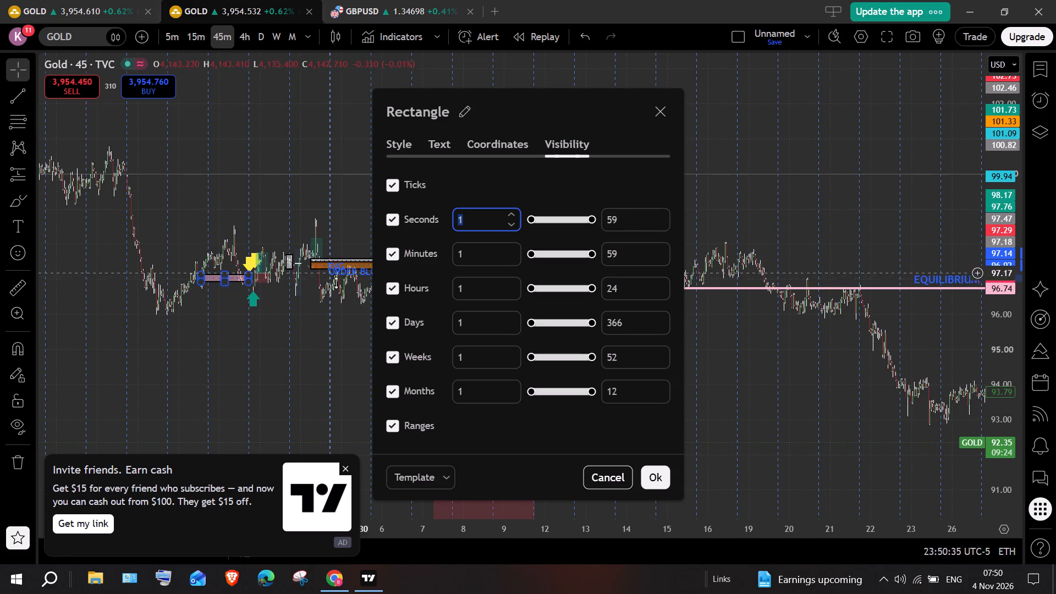
left_click(397, 326)
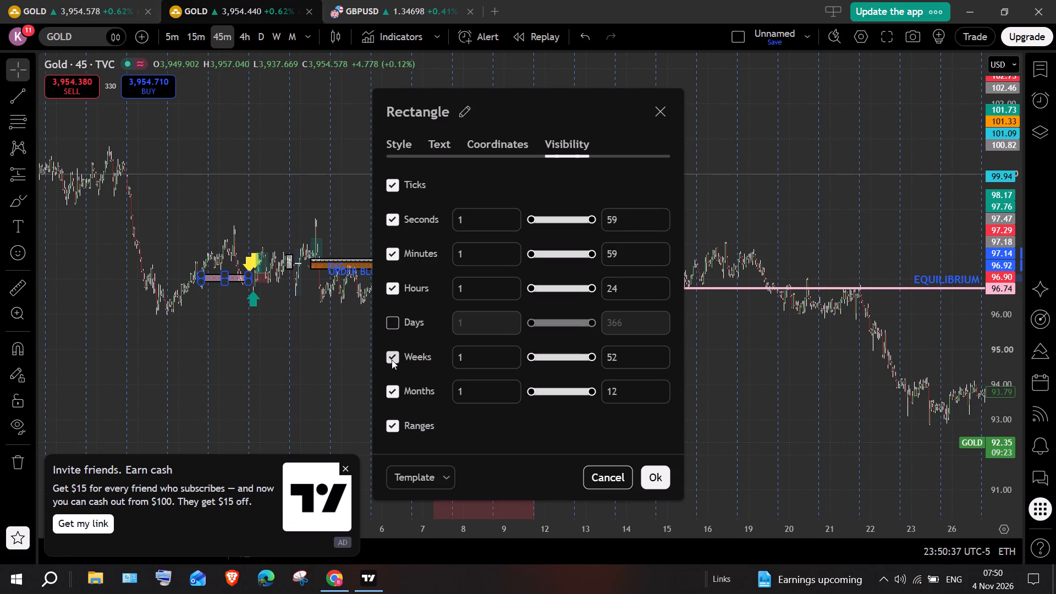
left_click(392, 360)
left_click(398, 391)
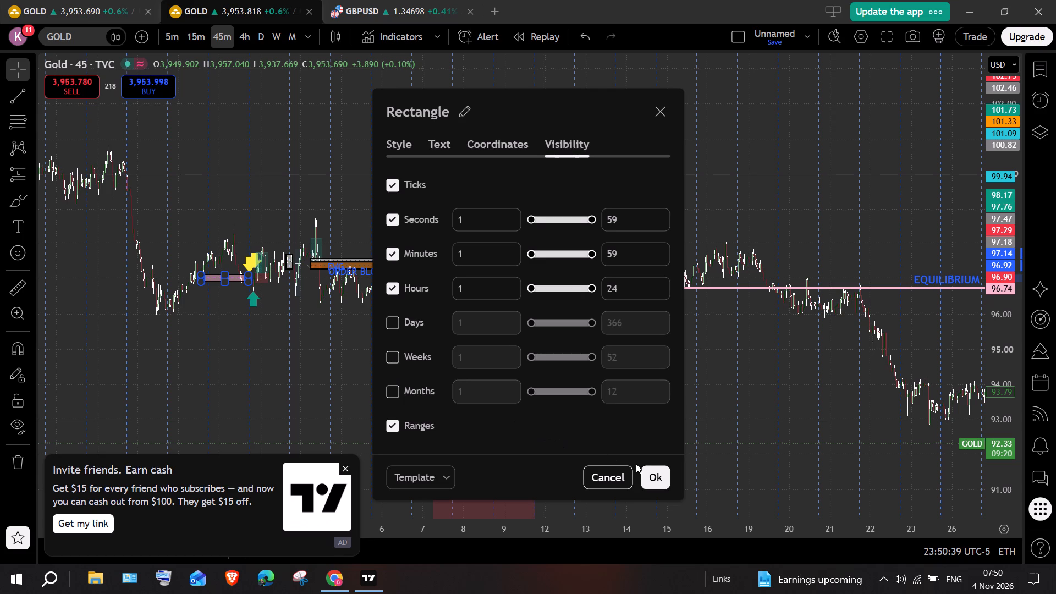
left_click(656, 475)
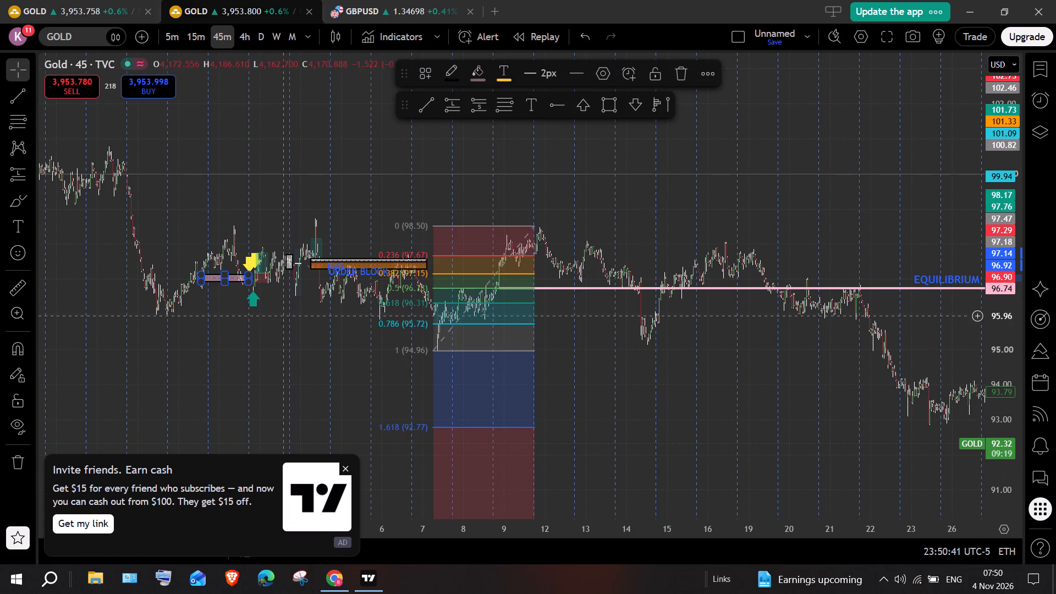
Turn off Days, Weeks and Months visibility for the lower of the two yellow down arrows.
double_click(253, 298)
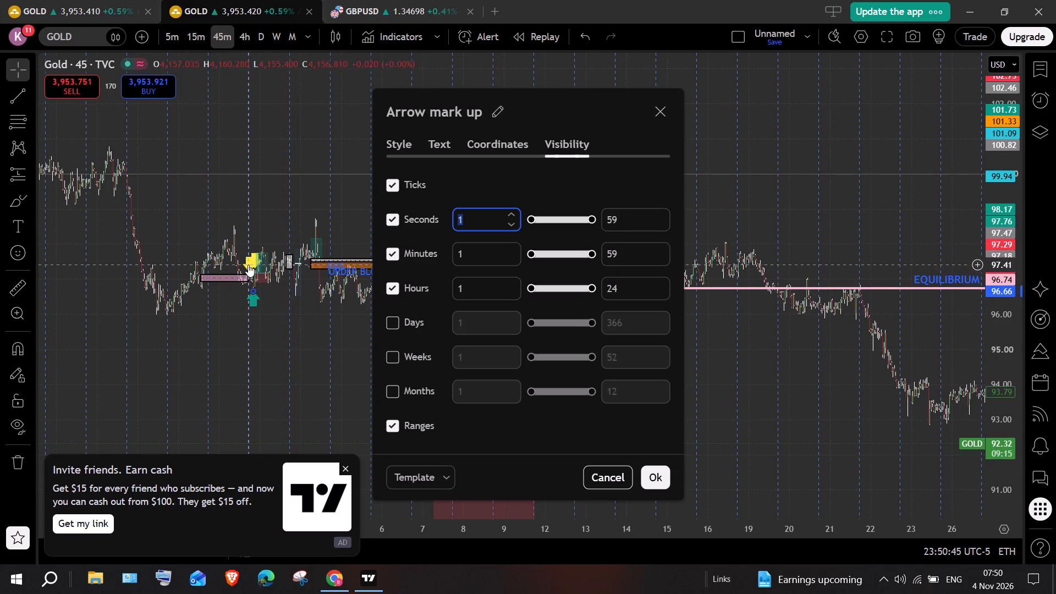
double_click(248, 265)
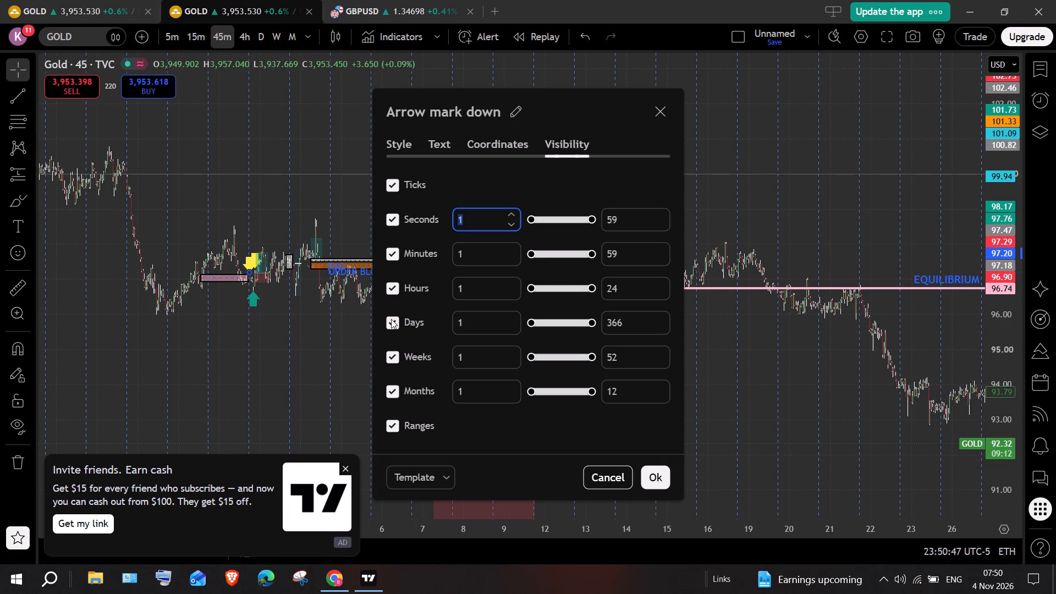
left_click(392, 322)
left_click(394, 354)
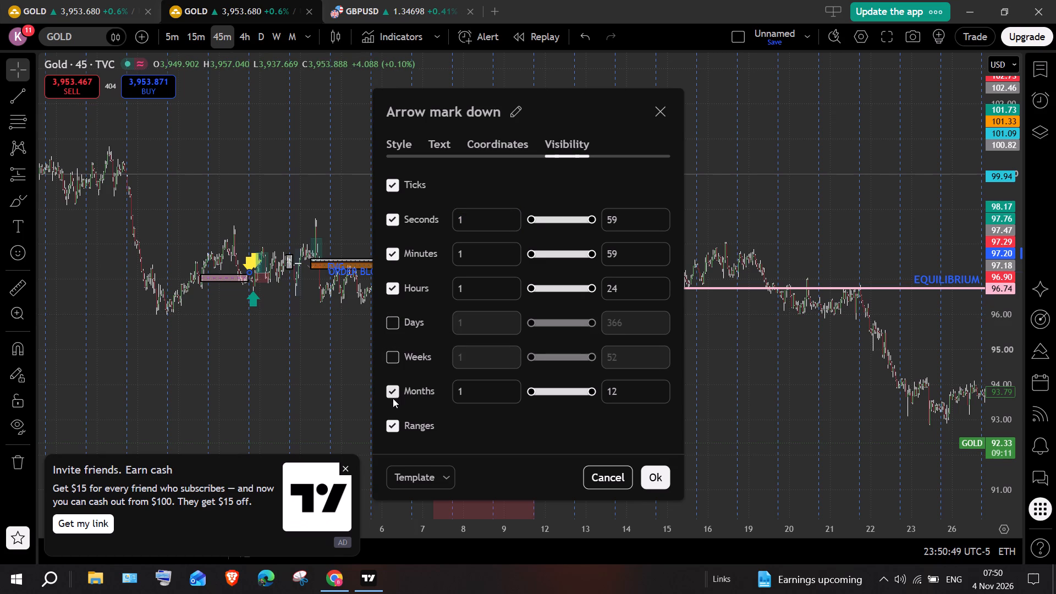
left_click(393, 398)
left_click(394, 386)
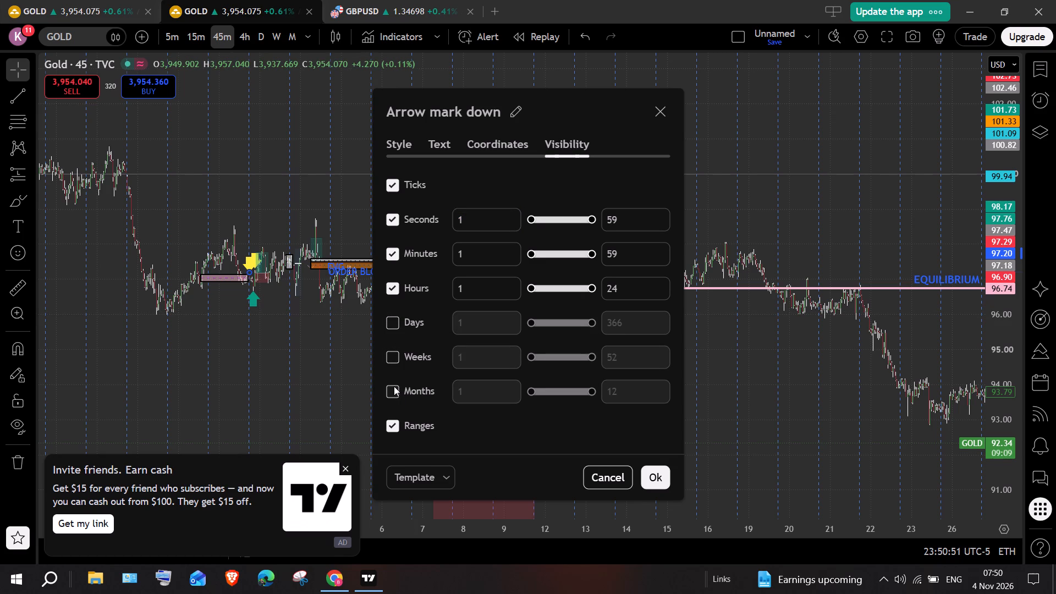
left_click(656, 469)
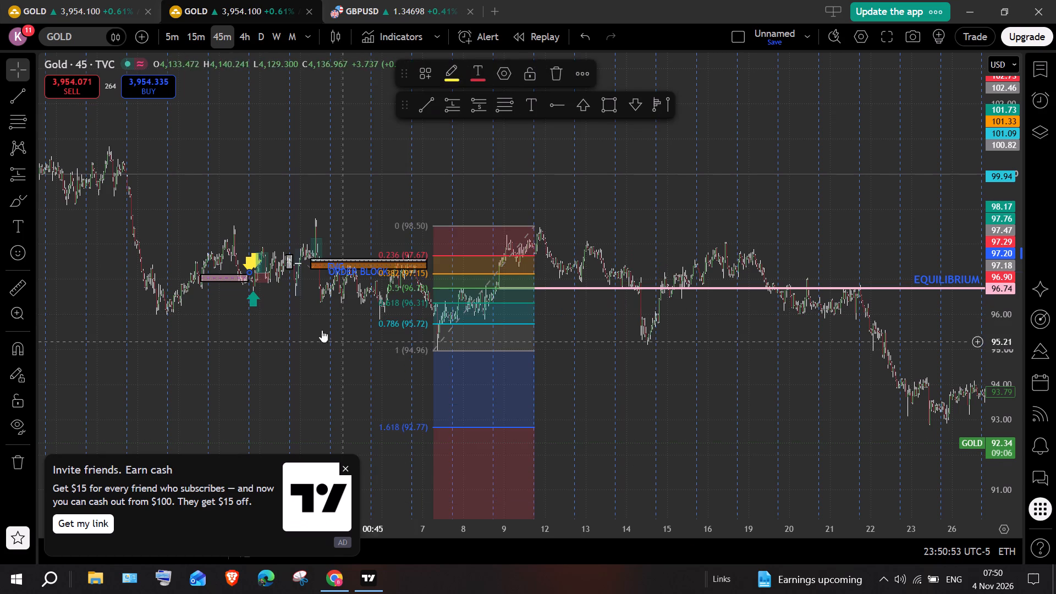
Check the visibility settings of the long position beside the yellow arrows and of the upper yellow down arrow.
double_click(263, 263)
left_click(240, 316)
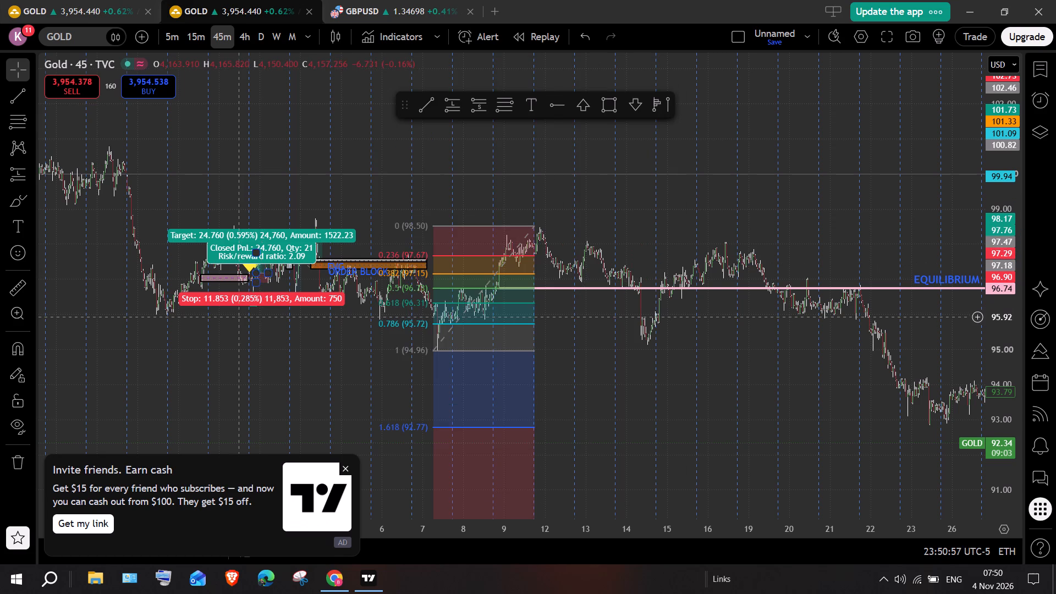
double_click(254, 263)
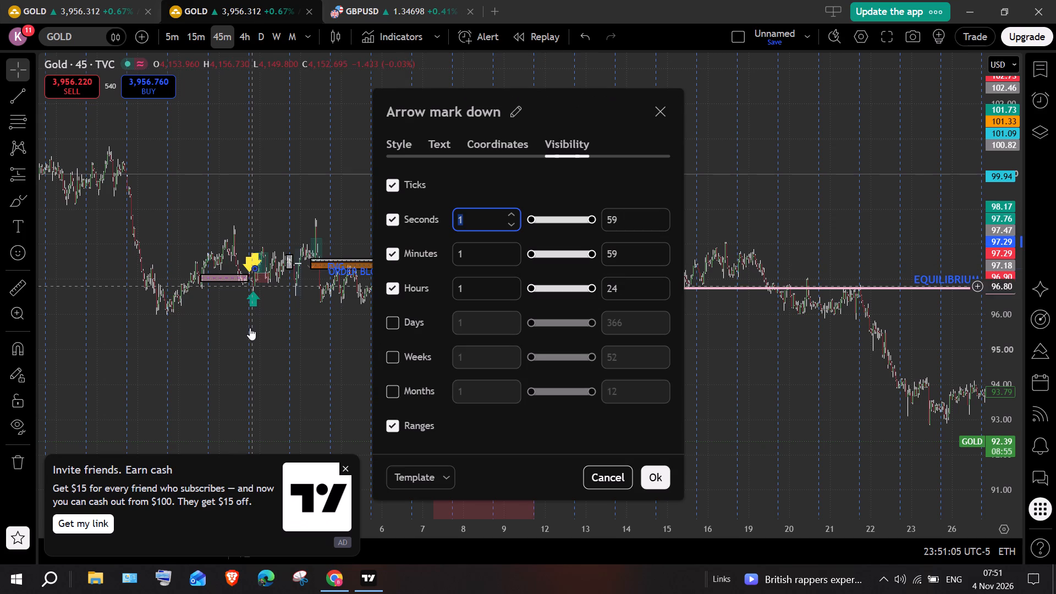
left_click(250, 352)
Turn off Days, Weeks and Months visibility for the small rectangle between the yellow down arrows and the ORDER BLOCK rectangle.
double_click(290, 263)
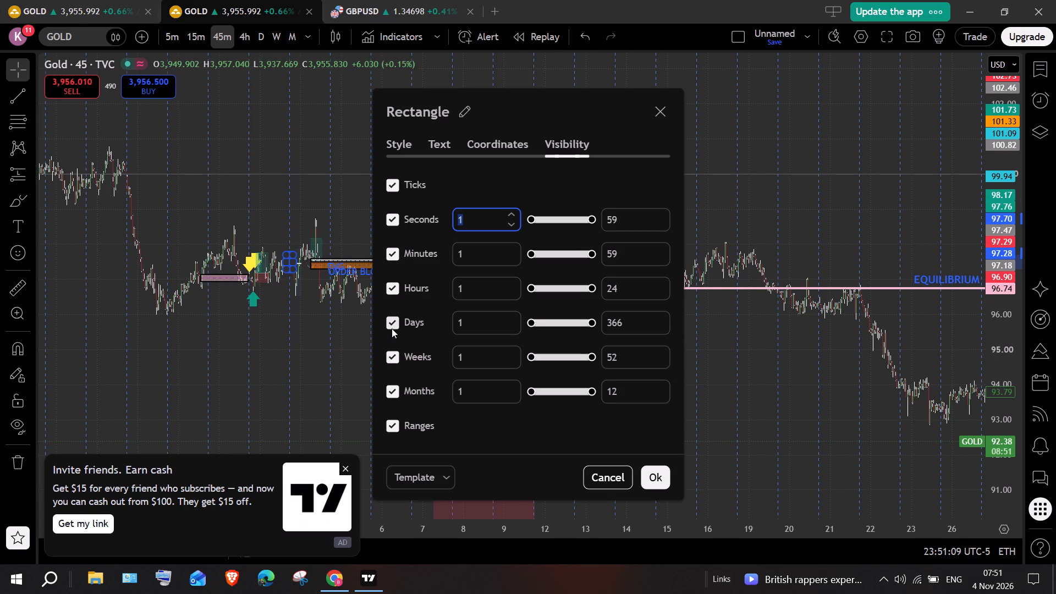
left_click(392, 328)
left_click(392, 349)
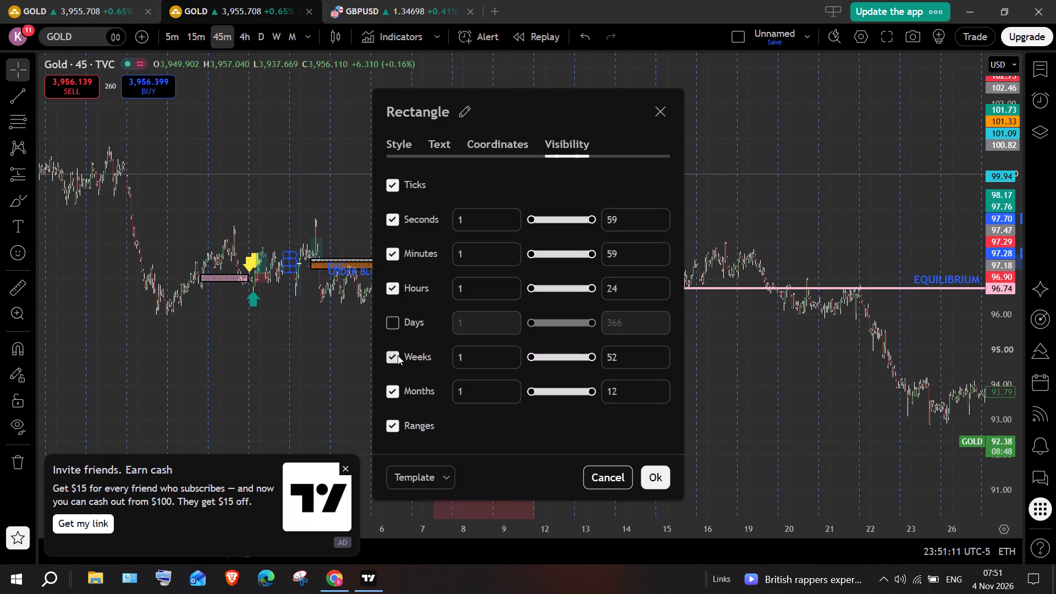
left_click(398, 355)
left_click(394, 387)
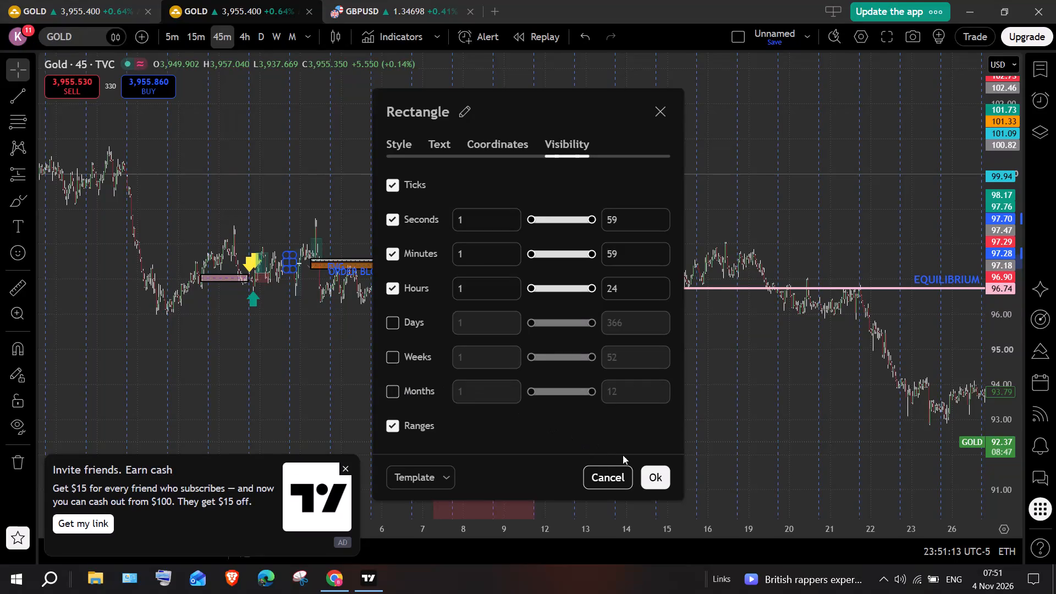
left_click(657, 473)
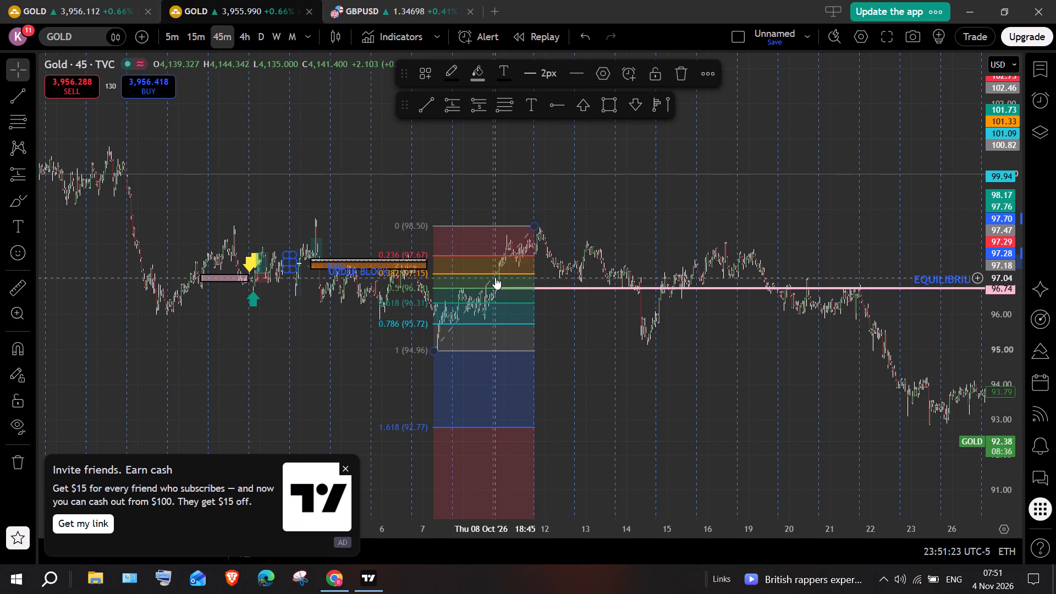
Switch the Gold chart to the monthly interval.
scroll(767, 329, "left", 8)
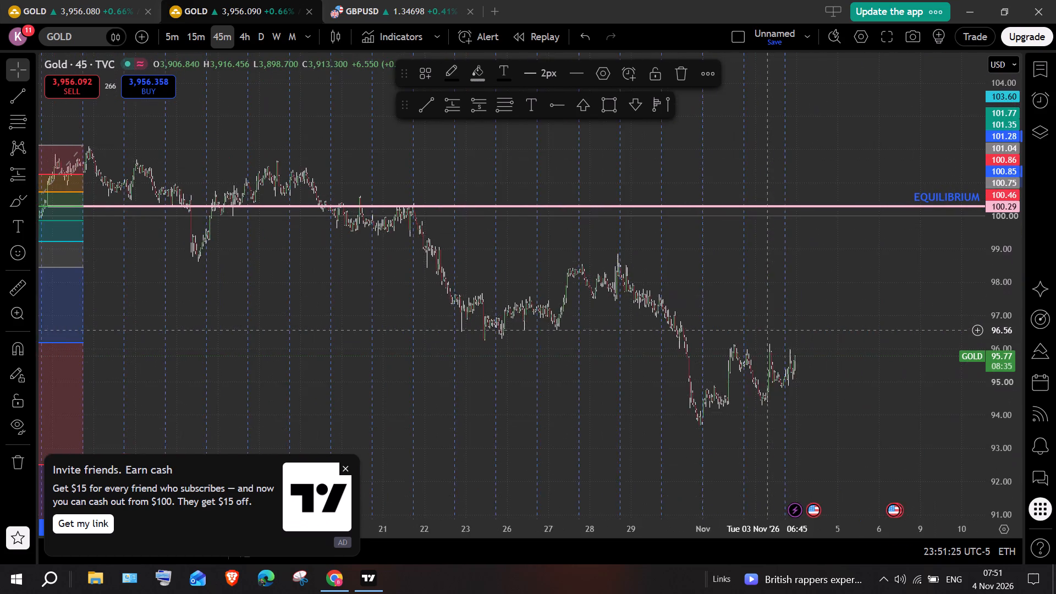
left_click(286, 37)
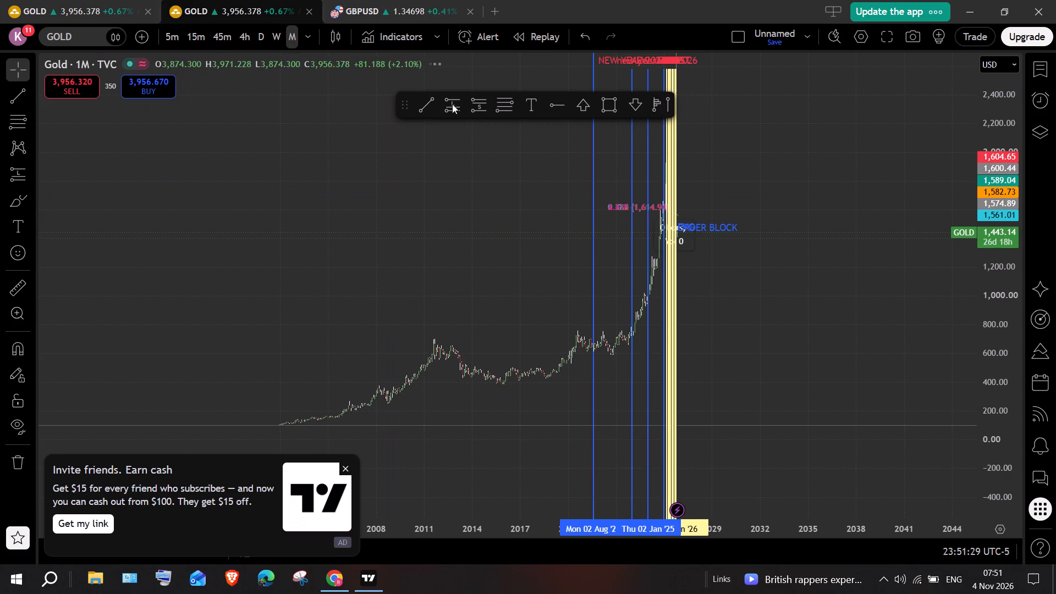
scroll(676, 227, "up", 6, "ctrl")
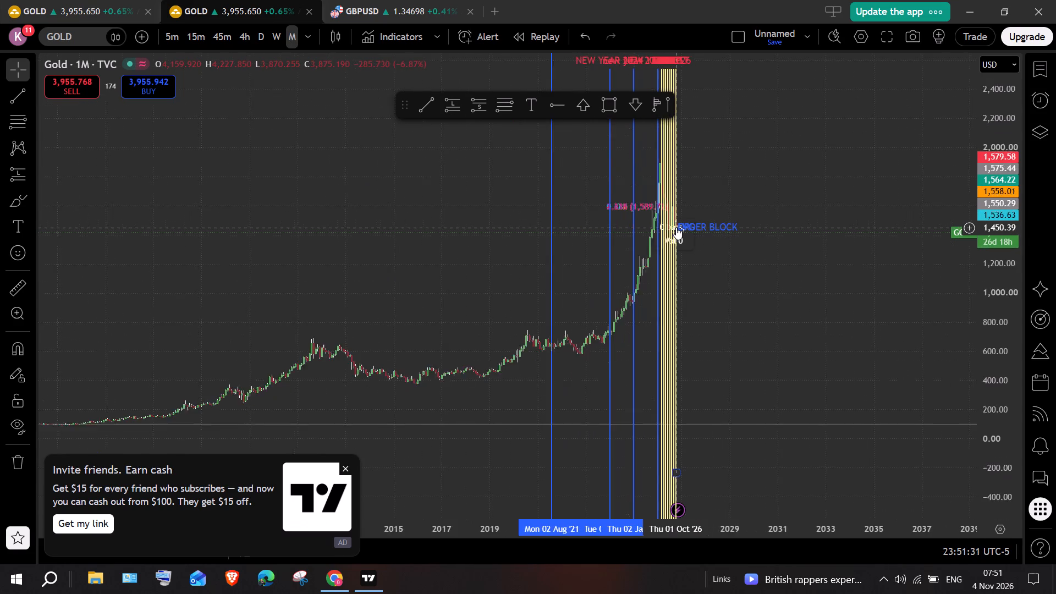
scroll(676, 227, "up", 20, "ctrl")
scroll(676, 227, "up", 5, "ctrl")
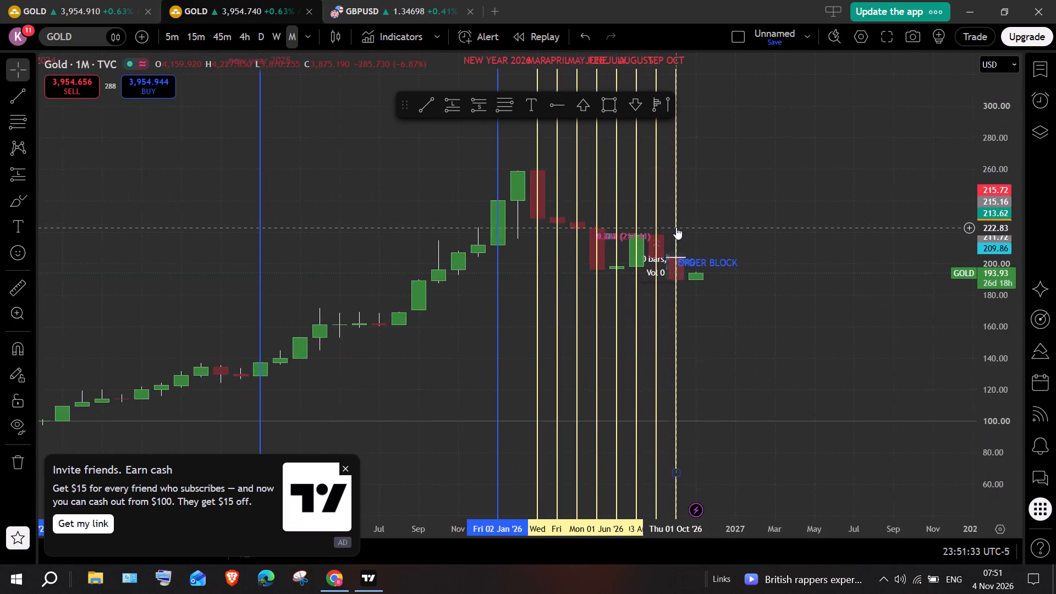
scroll(676, 227, "up", 10, "ctrl")
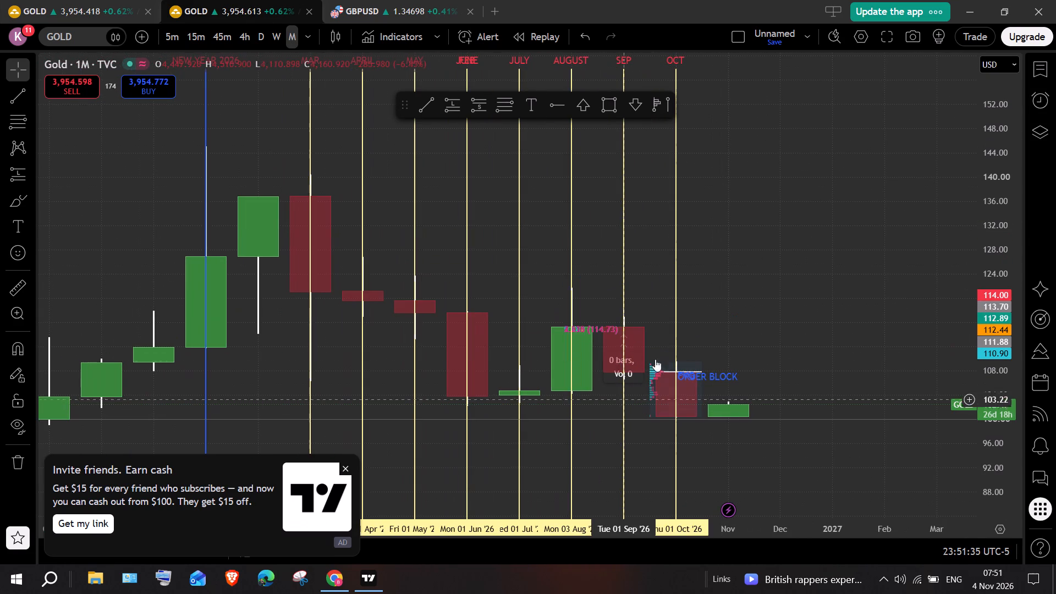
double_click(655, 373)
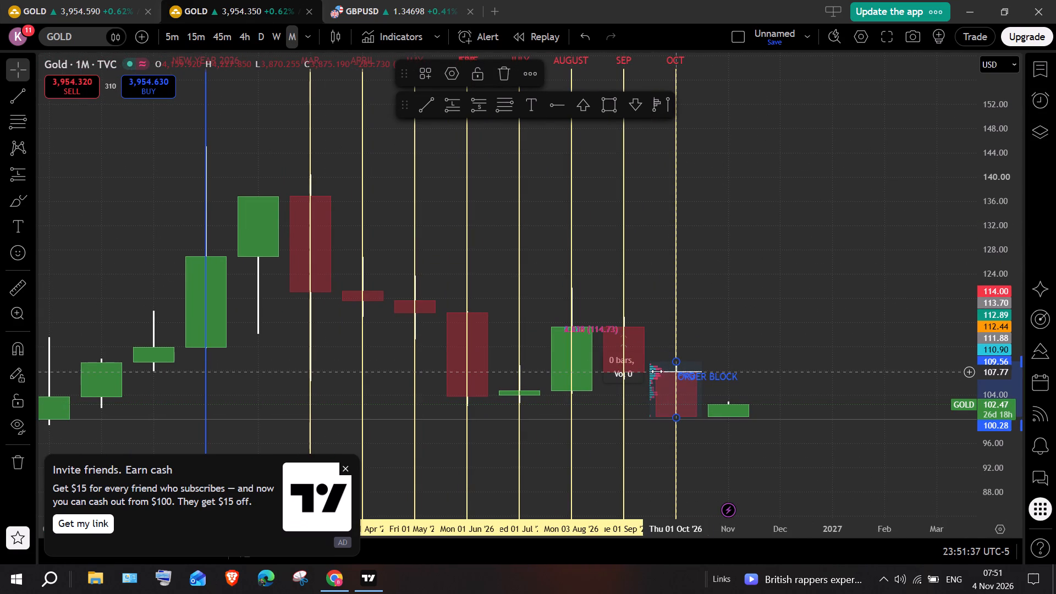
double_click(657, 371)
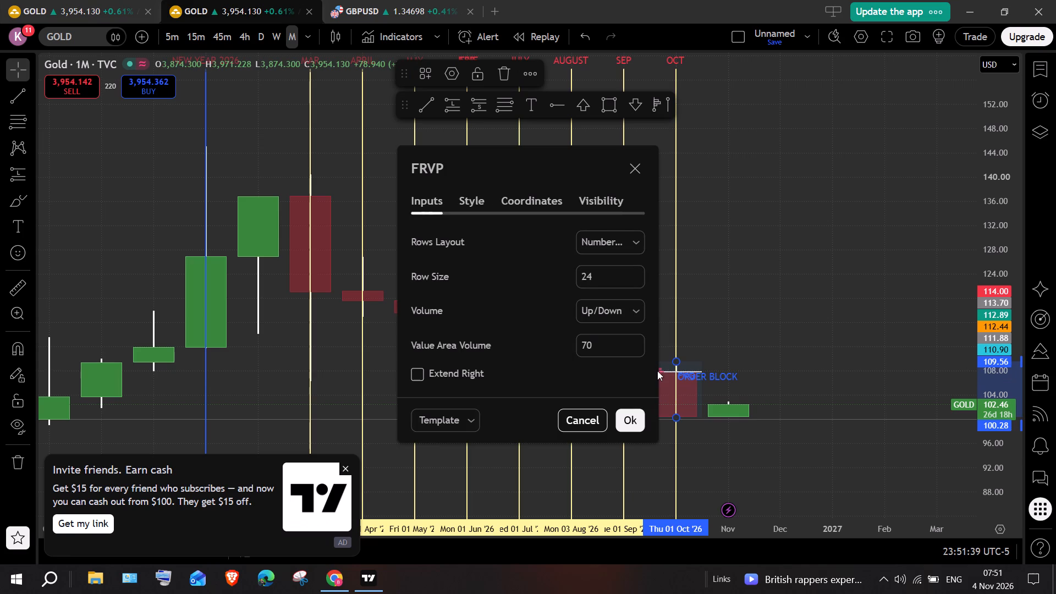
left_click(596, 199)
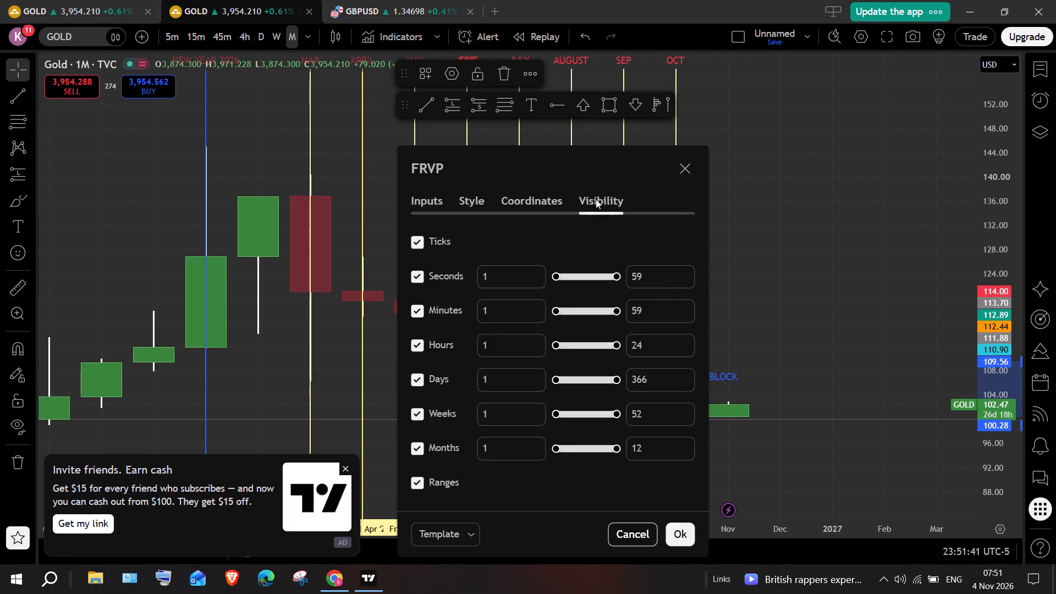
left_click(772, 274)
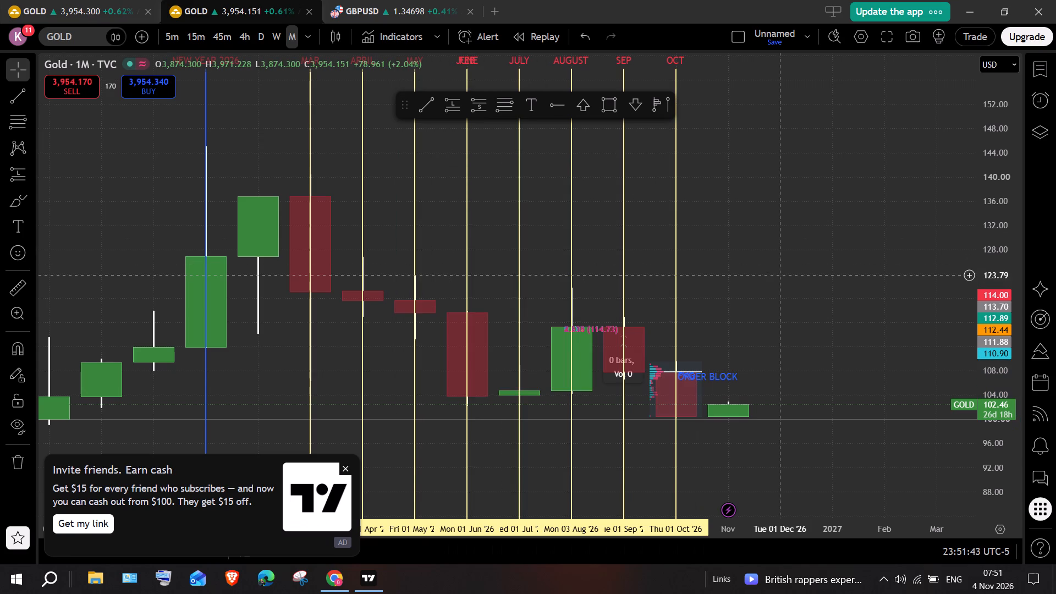
Turn off Days, Weeks and Months visibility for the ORDER BLOCK text label at the October candle.
double_click(683, 371)
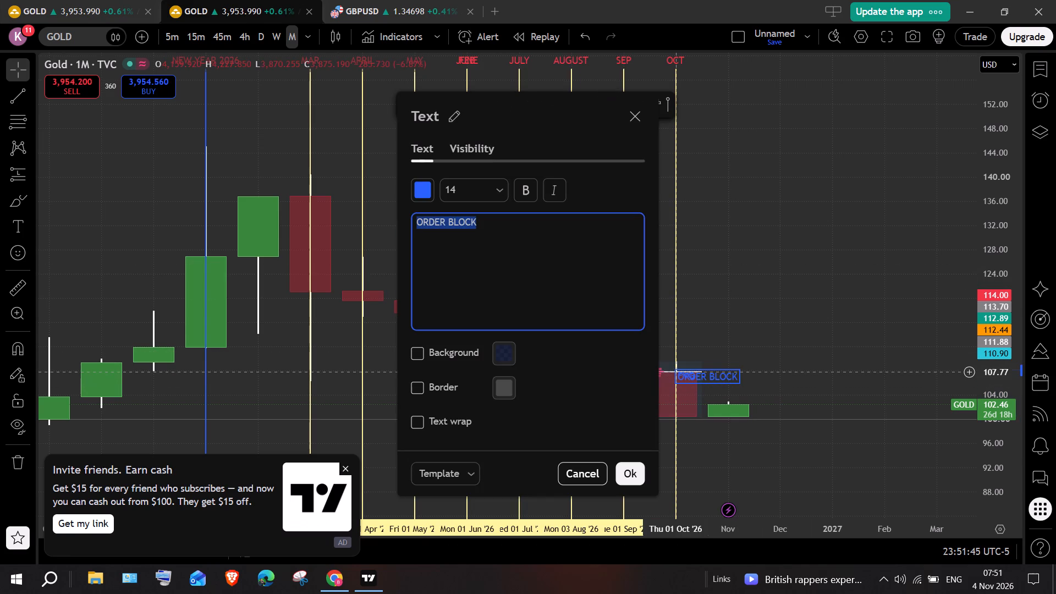
left_click(480, 159)
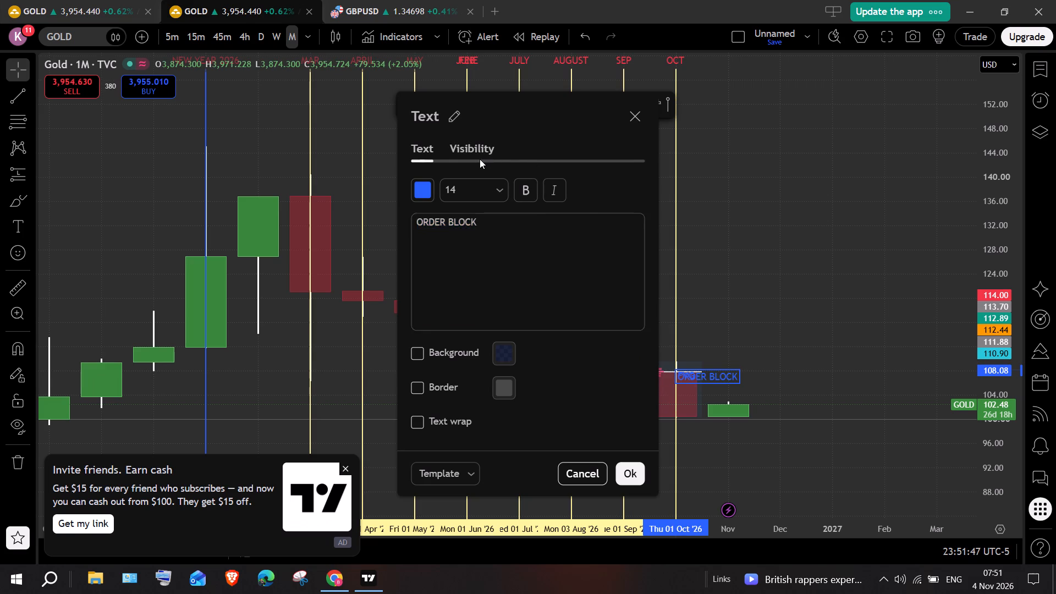
left_click(415, 328)
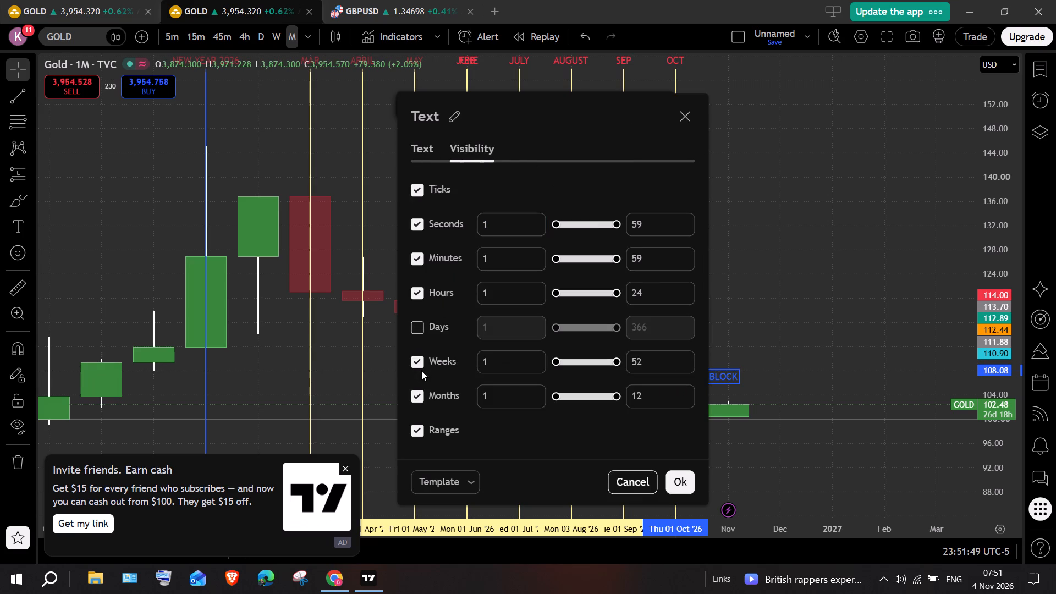
left_click(417, 360)
left_click(415, 397)
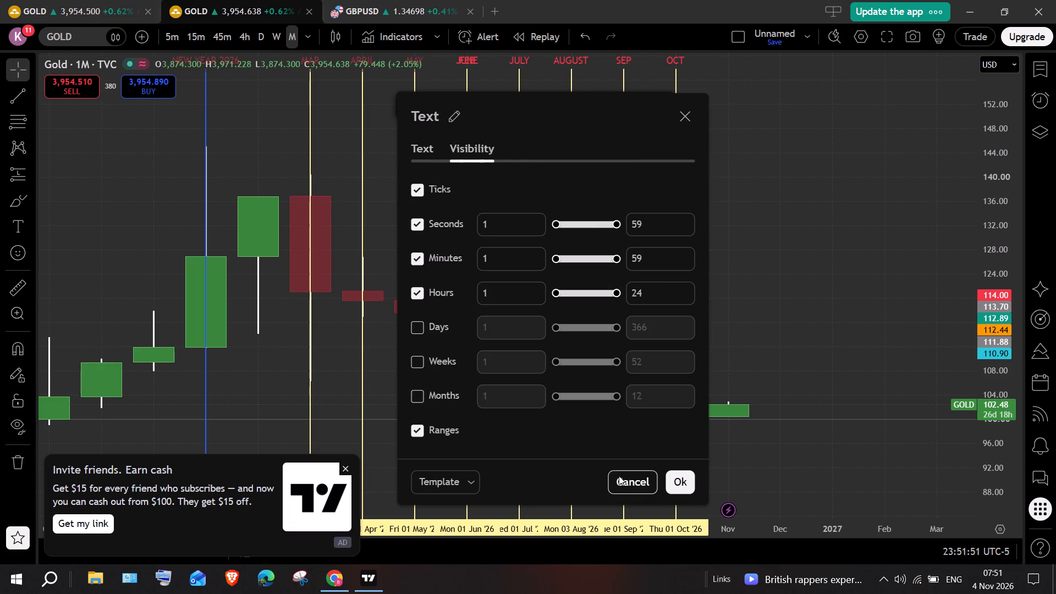
left_click(675, 477)
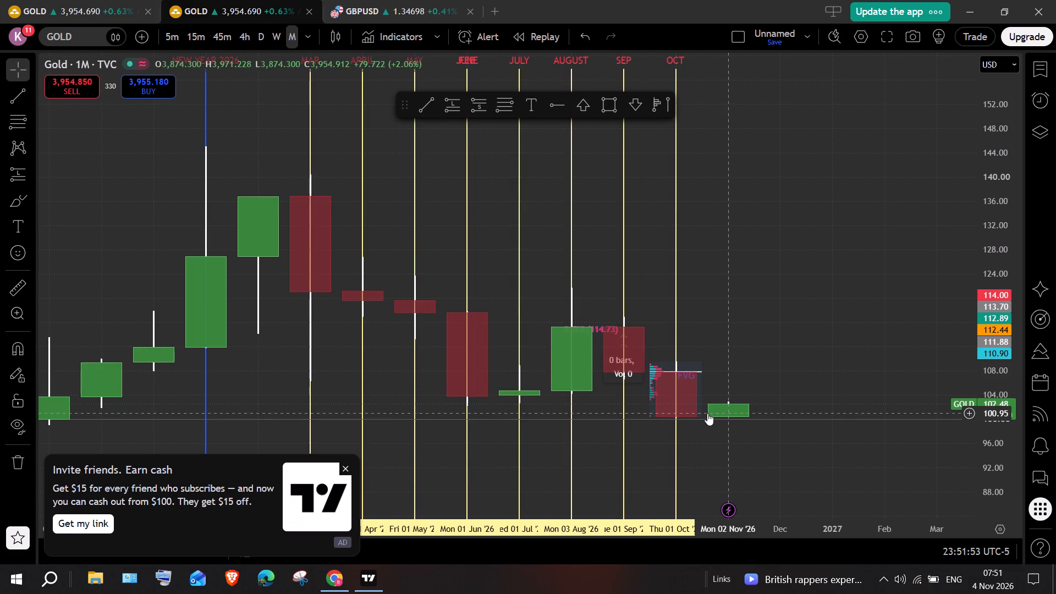
double_click(707, 413)
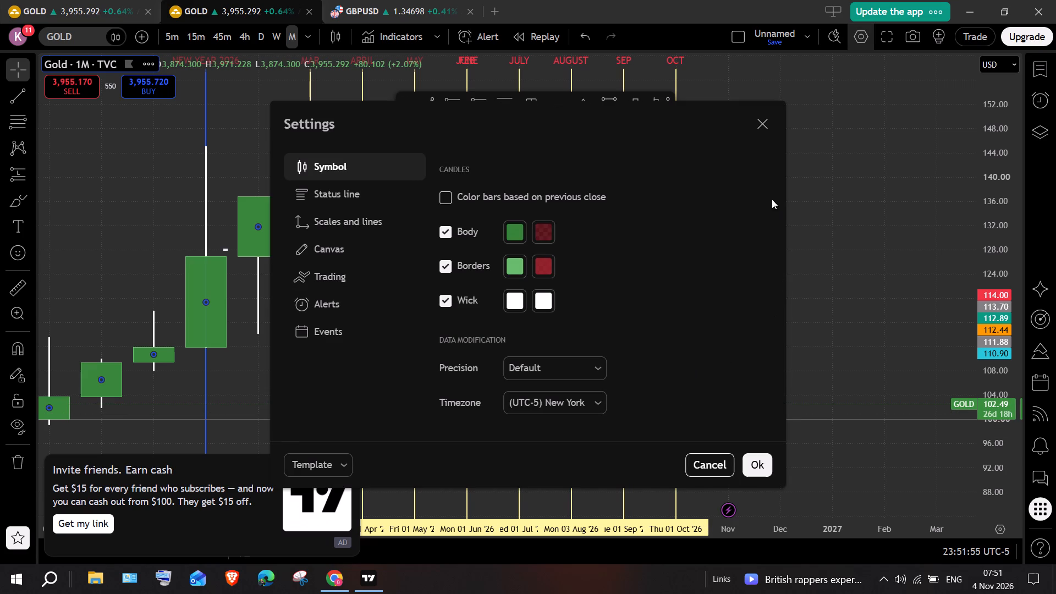
left_click(757, 130)
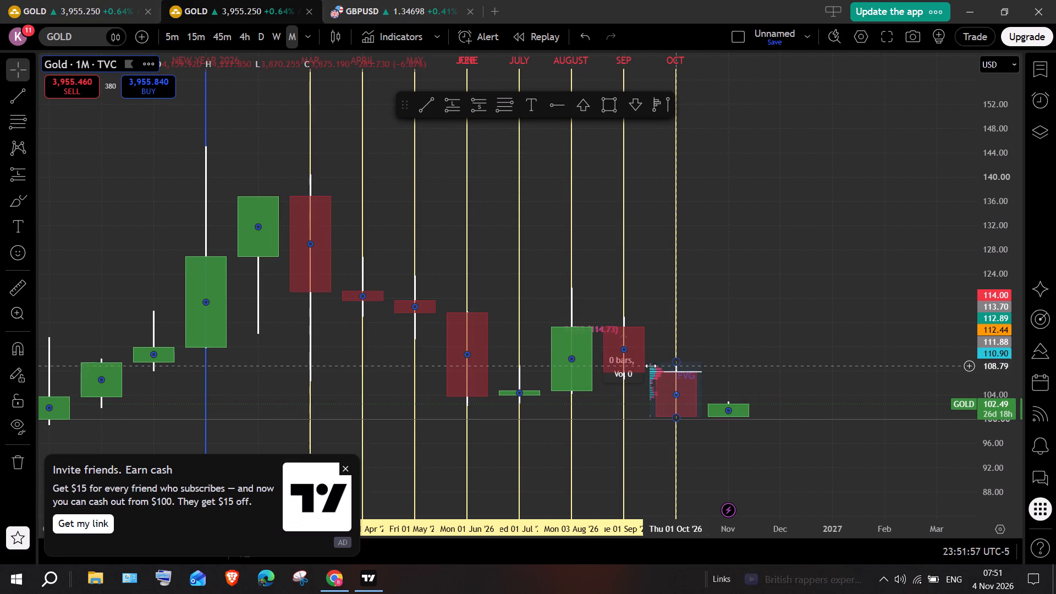
Turn off Days, Weeks and Months visibility for the FRVP volume profile at the October candle.
double_click(652, 370)
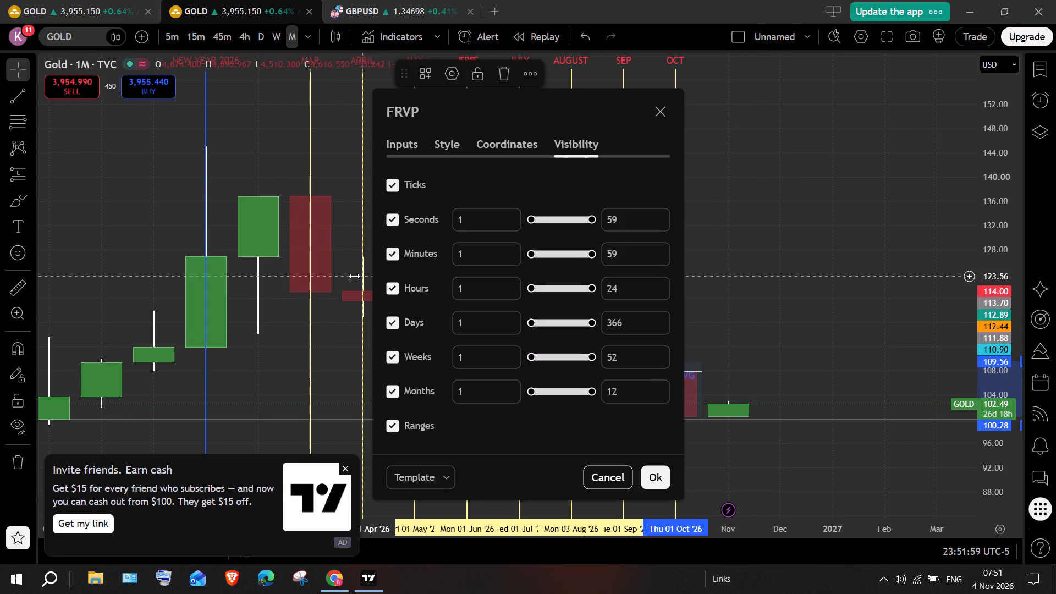
left_click(395, 317)
left_click(390, 351)
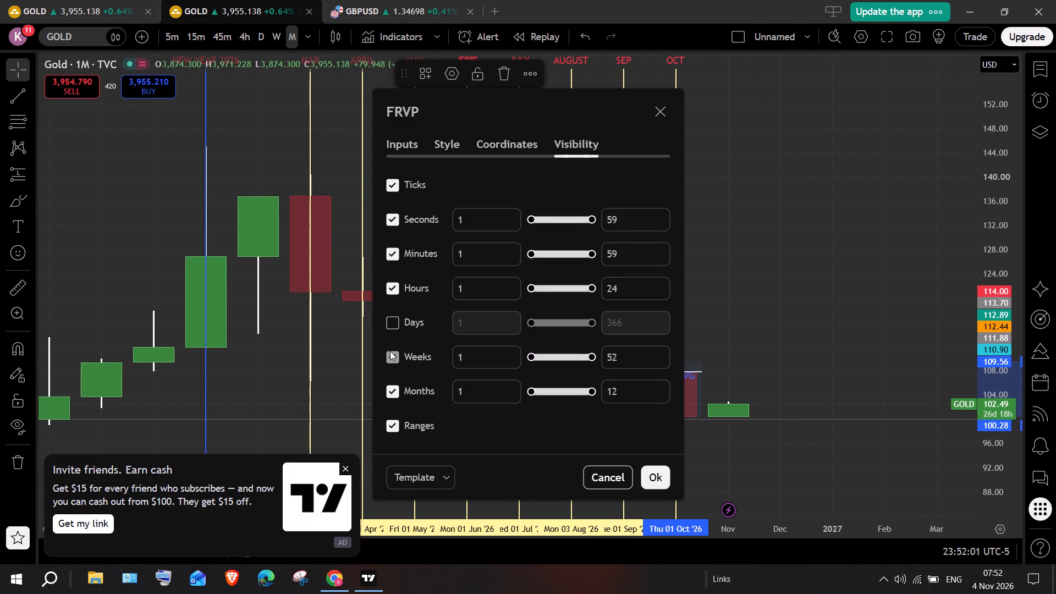
left_click(393, 394)
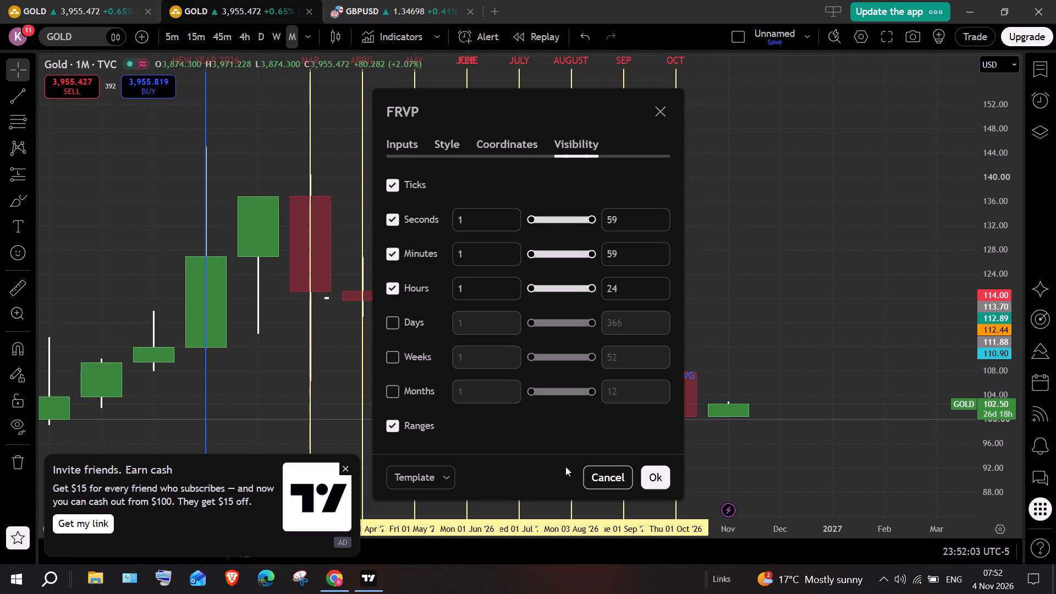
left_click(649, 474)
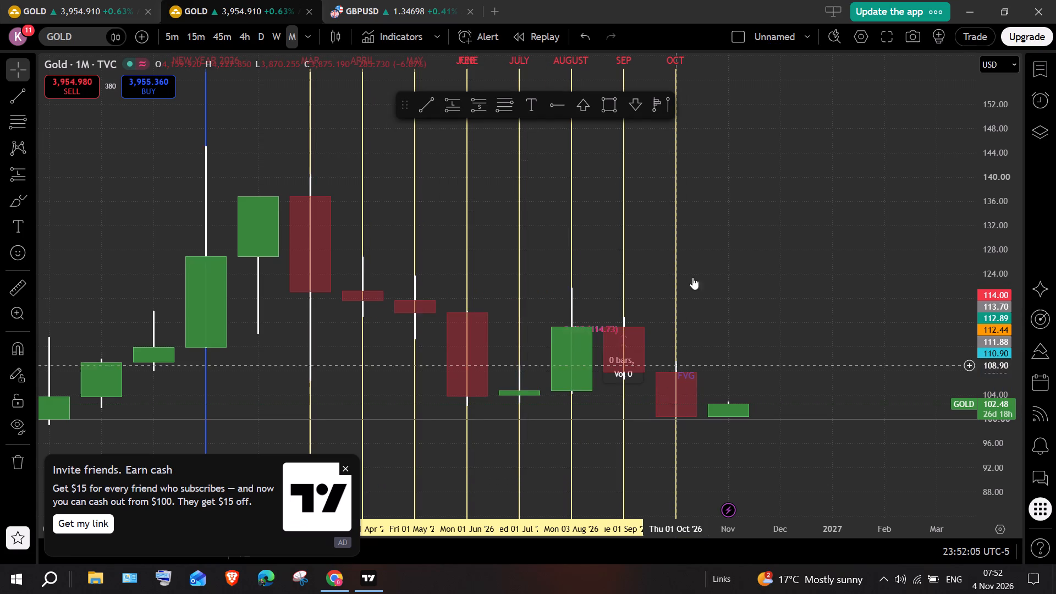
Turn off Days, Weeks and Months visibility for the Fib retracement between the August and September candles.
double_click(582, 328)
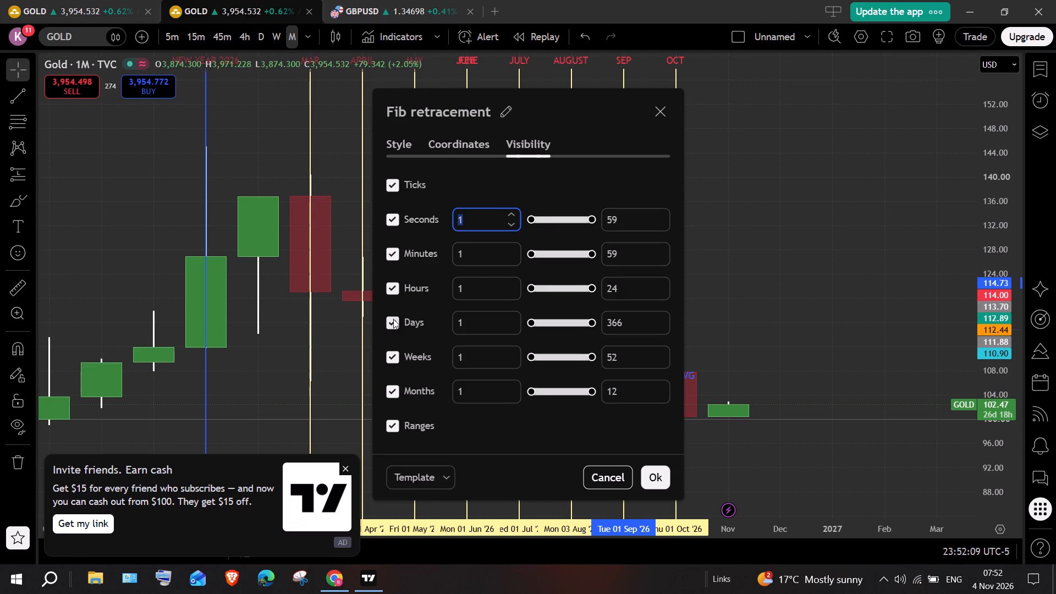
left_click(393, 319)
left_click(390, 353)
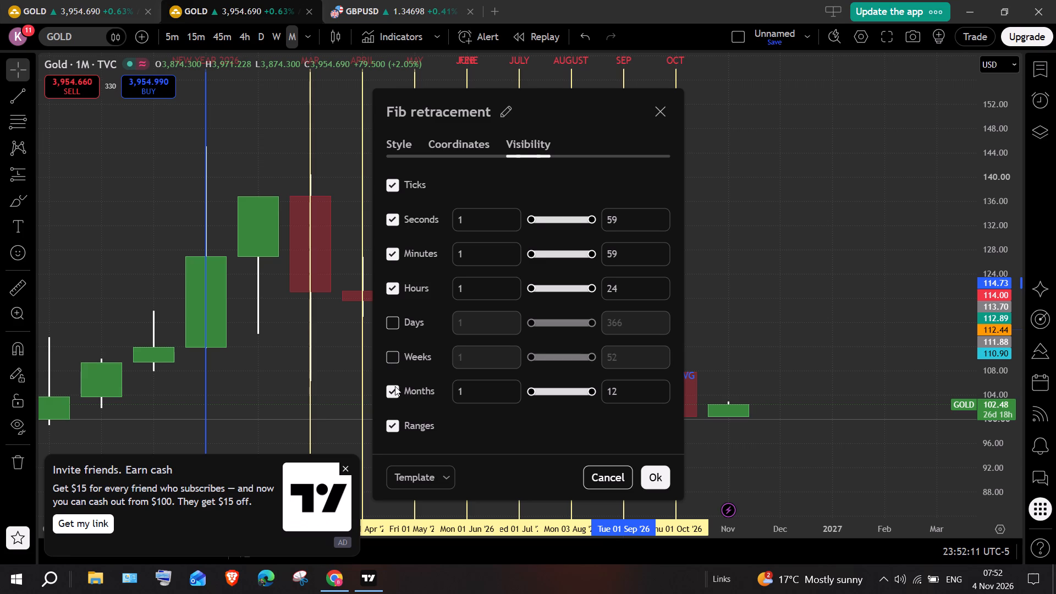
left_click(394, 393)
left_click(653, 474)
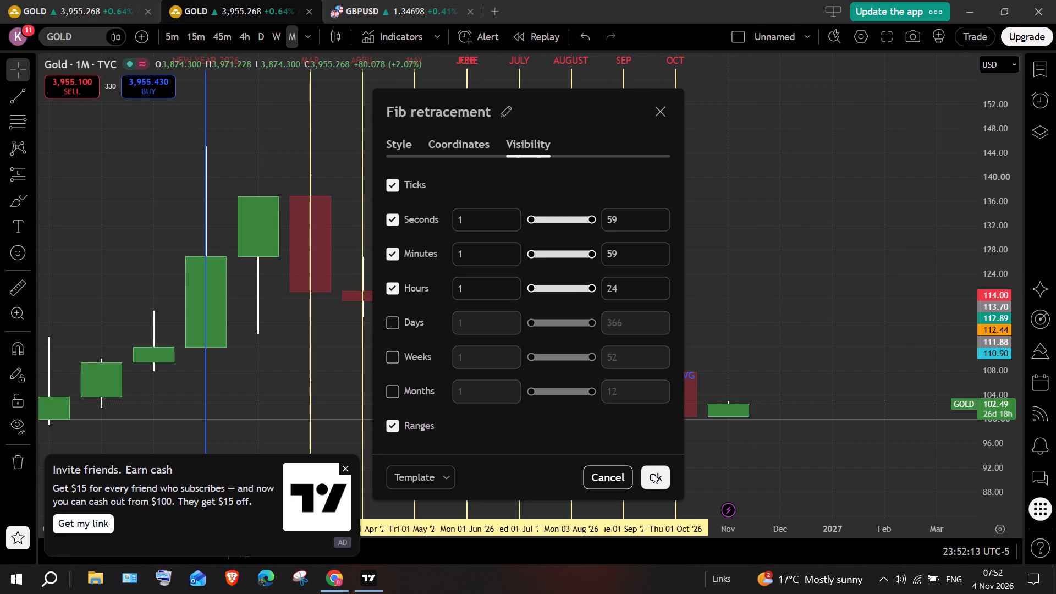
Turn off Days, Weeks and Months visibility for the FVG text label at the October candle.
double_click(687, 377)
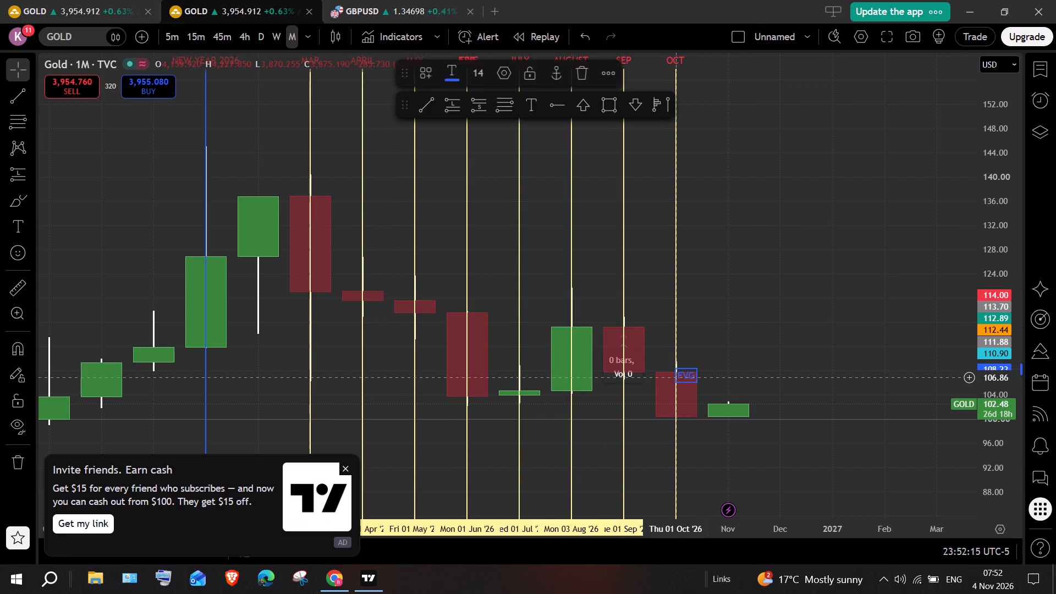
left_click(472, 154)
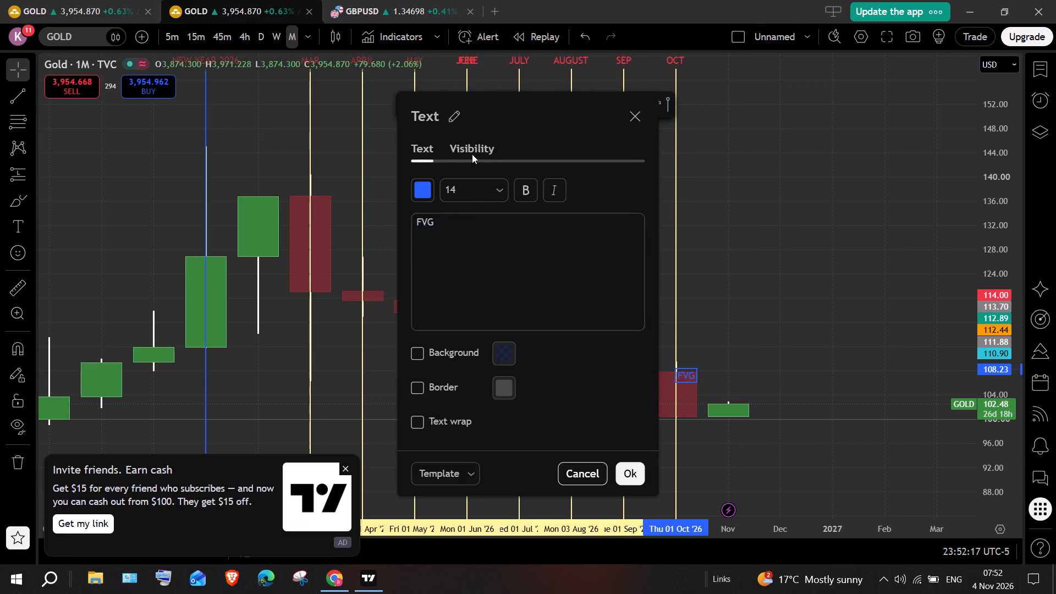
left_click(419, 334)
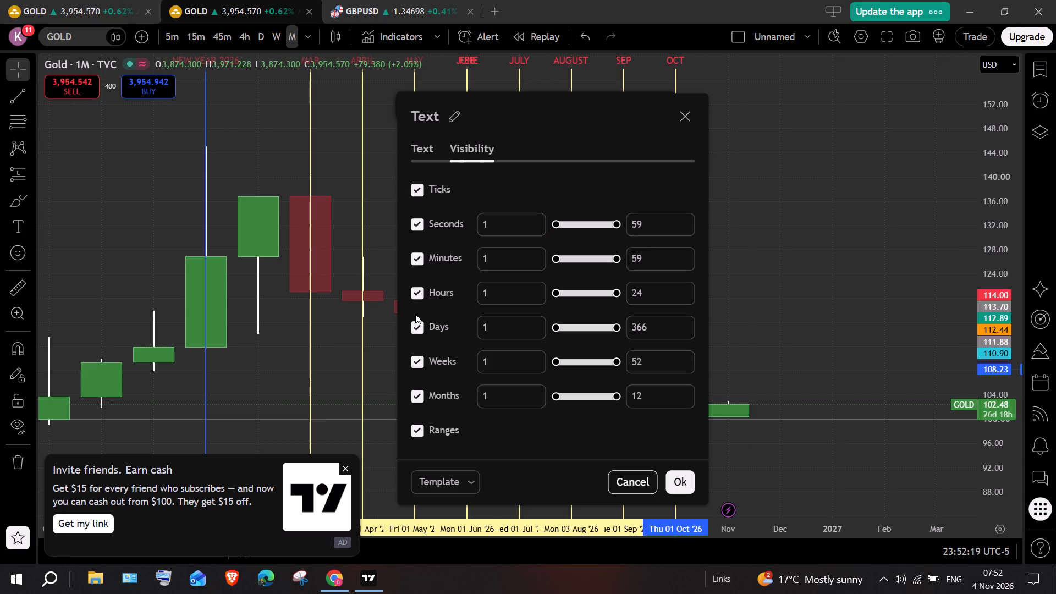
left_click(416, 328)
left_click(416, 360)
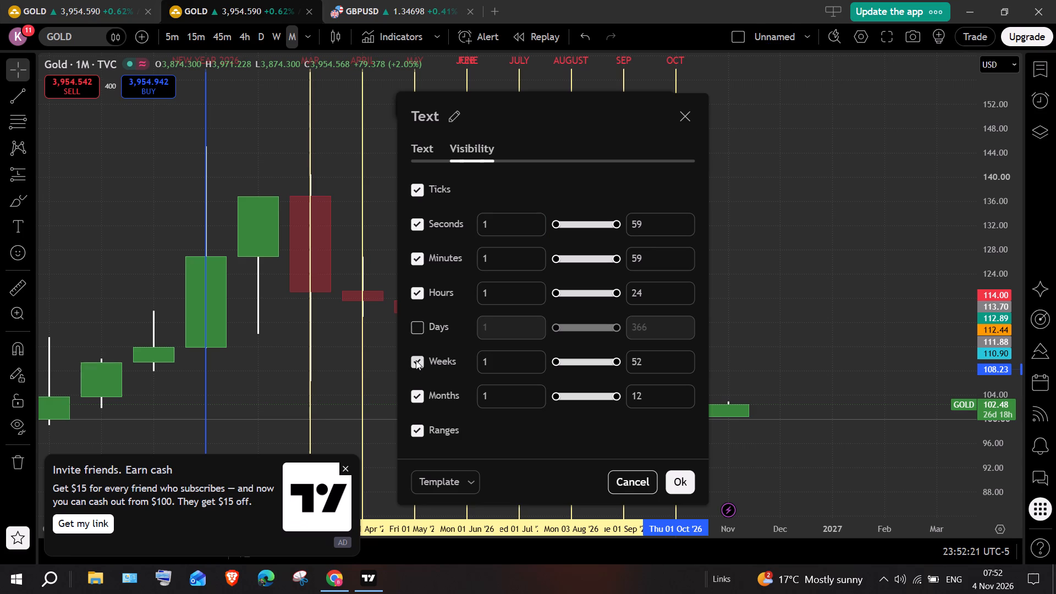
left_click(423, 393)
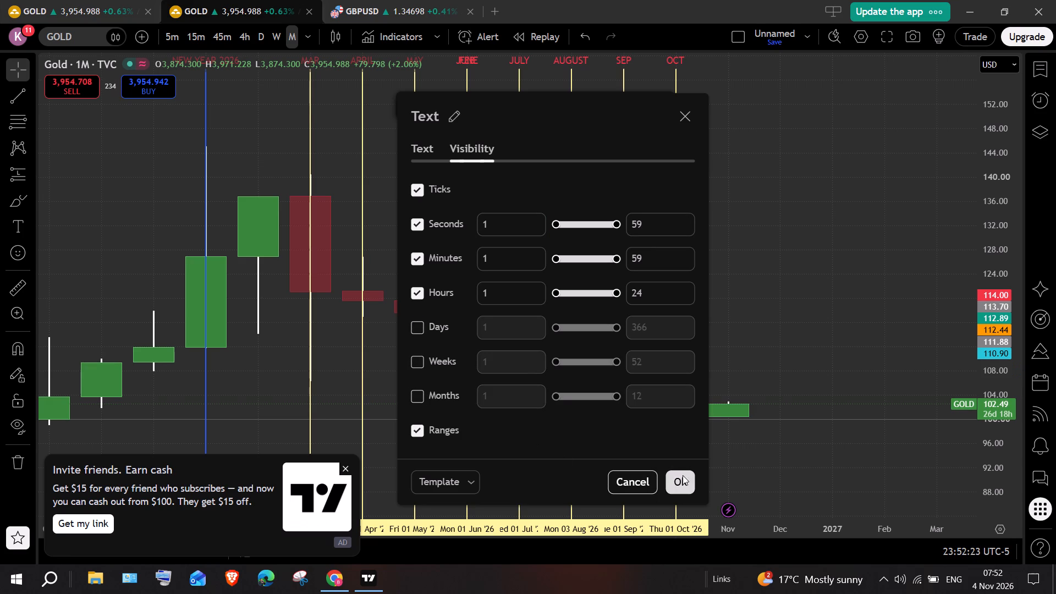
left_click(685, 476)
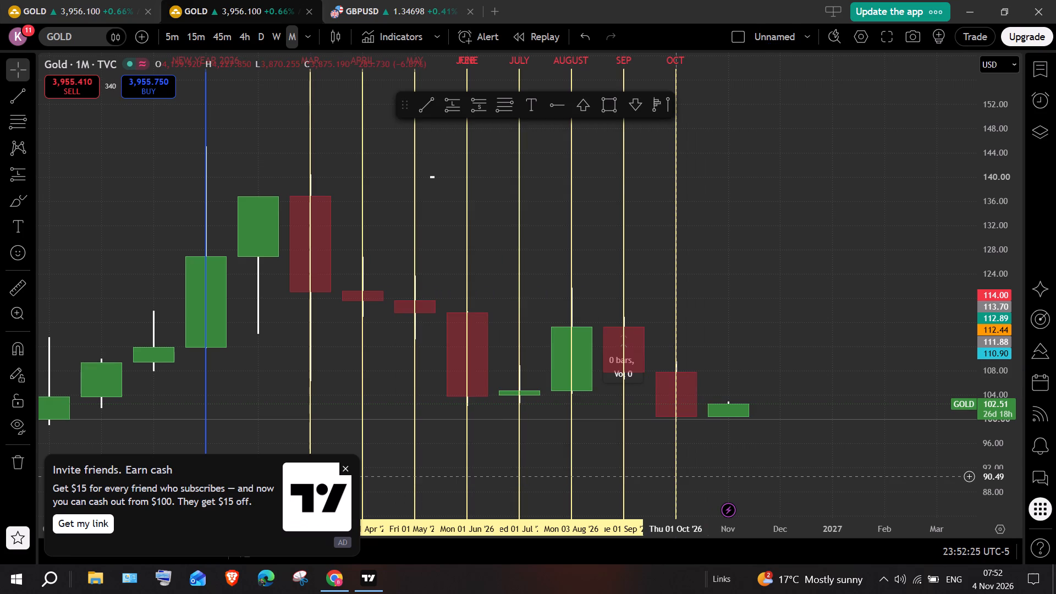
Check the visibility settings of the September vertical line and leave them as they are.
double_click(621, 366)
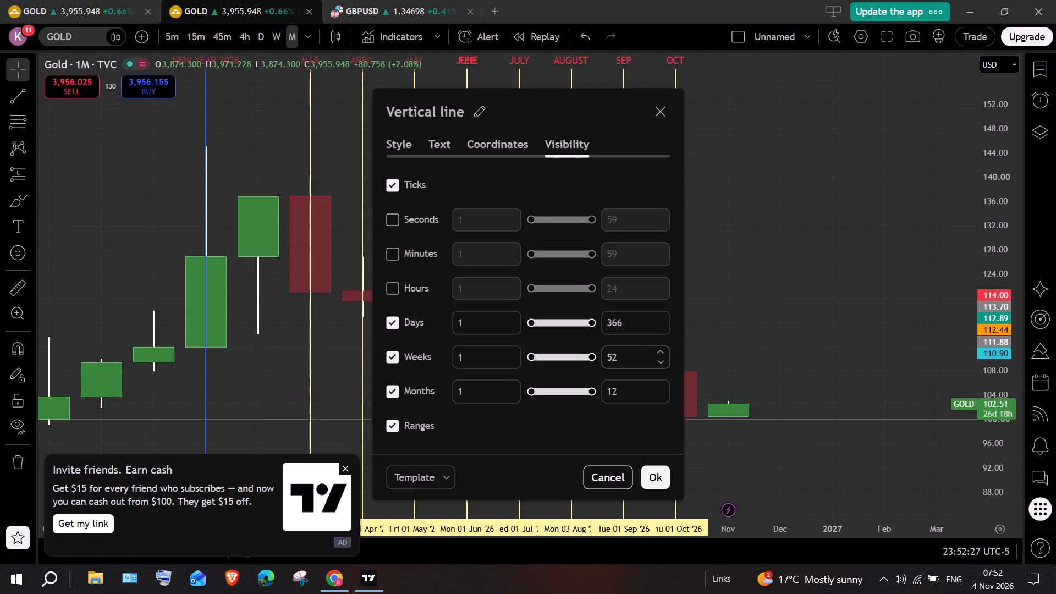
left_click(783, 297)
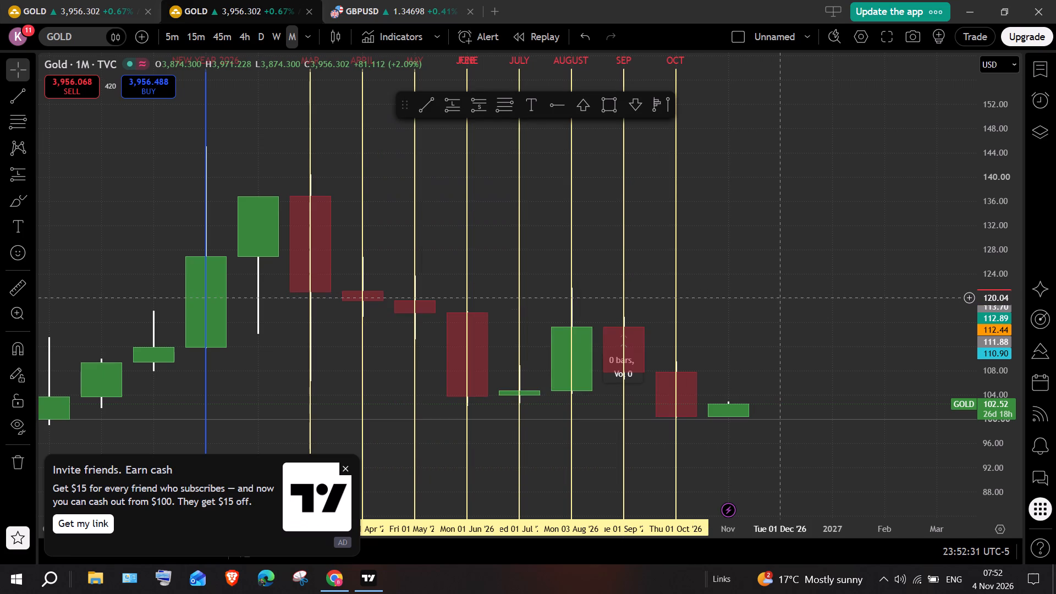
Examine the monthly Gold candles and the remaining drawings from the earlier years through November 2026.
scroll(783, 297, "down", 2)
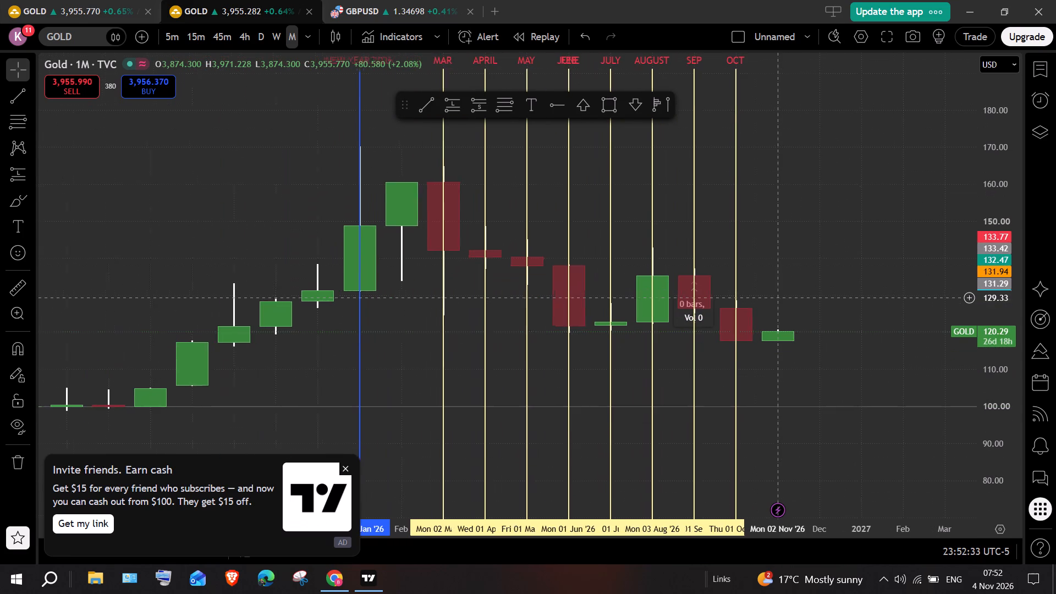
scroll(783, 297, "up", 2)
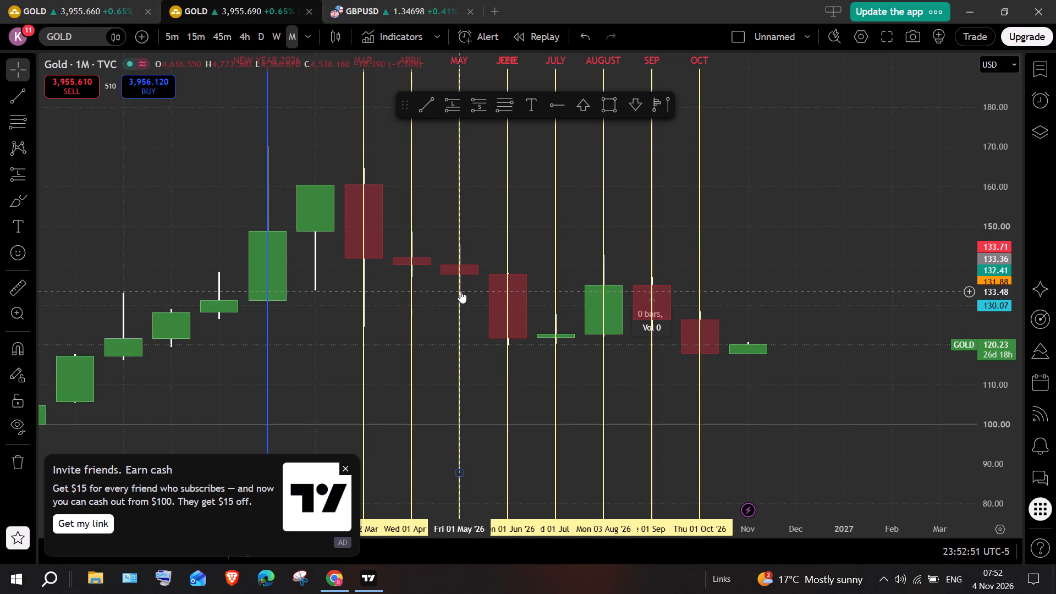
scroll(460, 291, "down", 3)
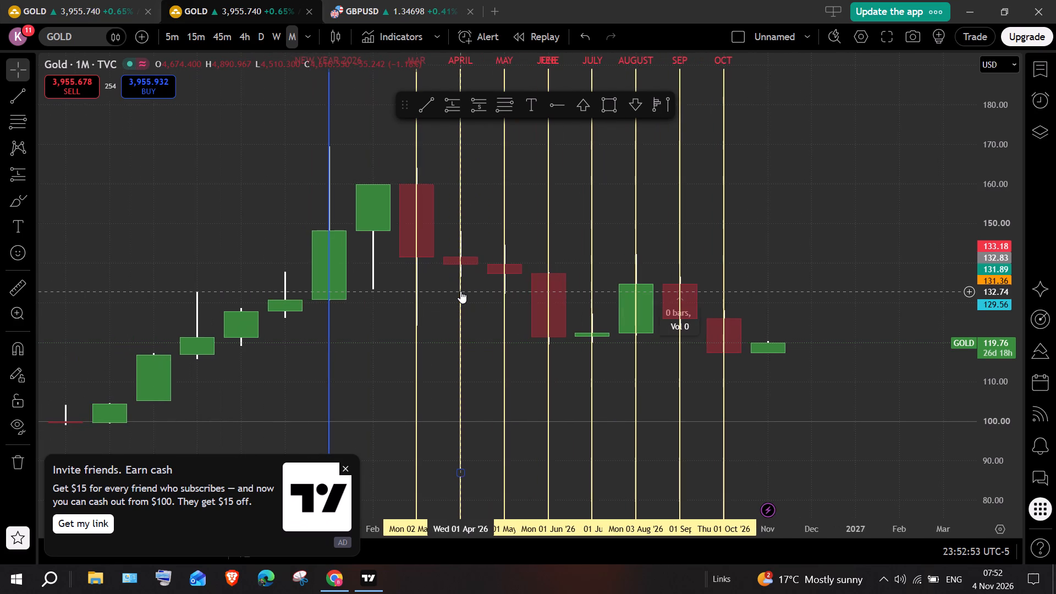
scroll(460, 291, "down", 6)
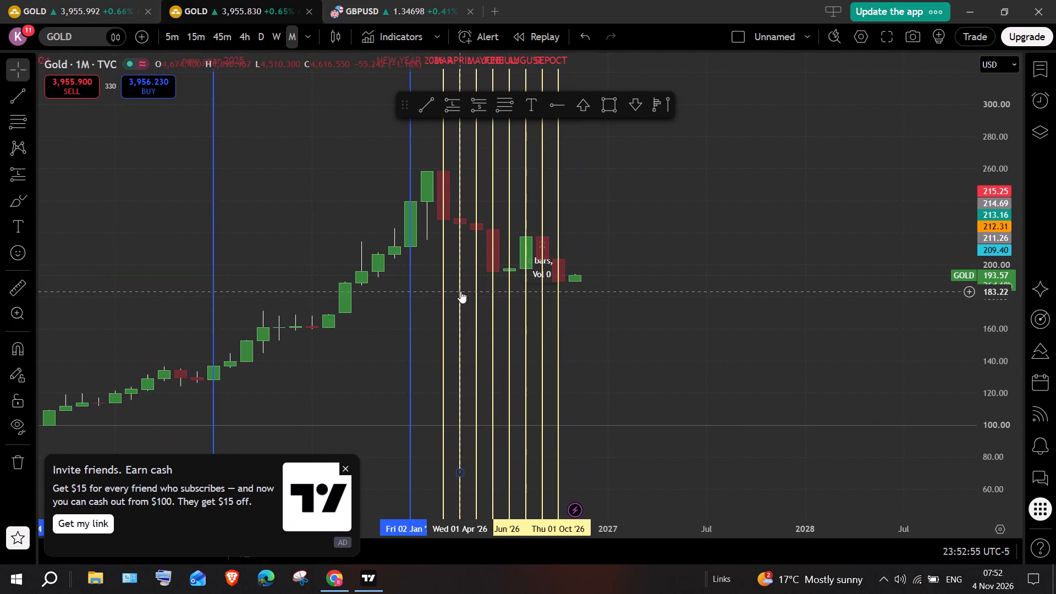
scroll(460, 291, "down", 3)
scroll(460, 291, "up", 1, "ctrl")
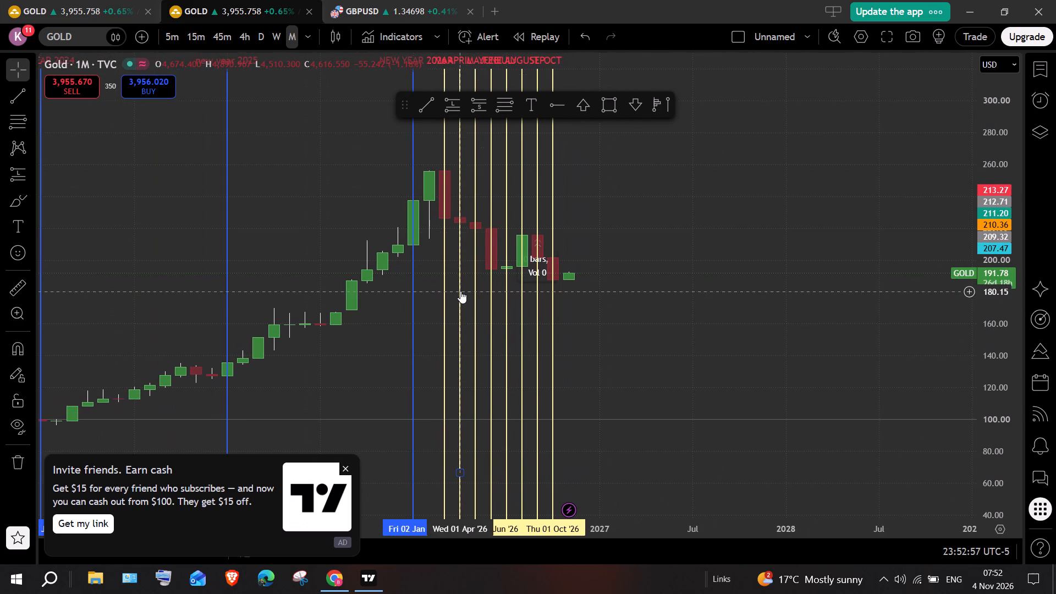
scroll(460, 291, "up", 3, "ctrl")
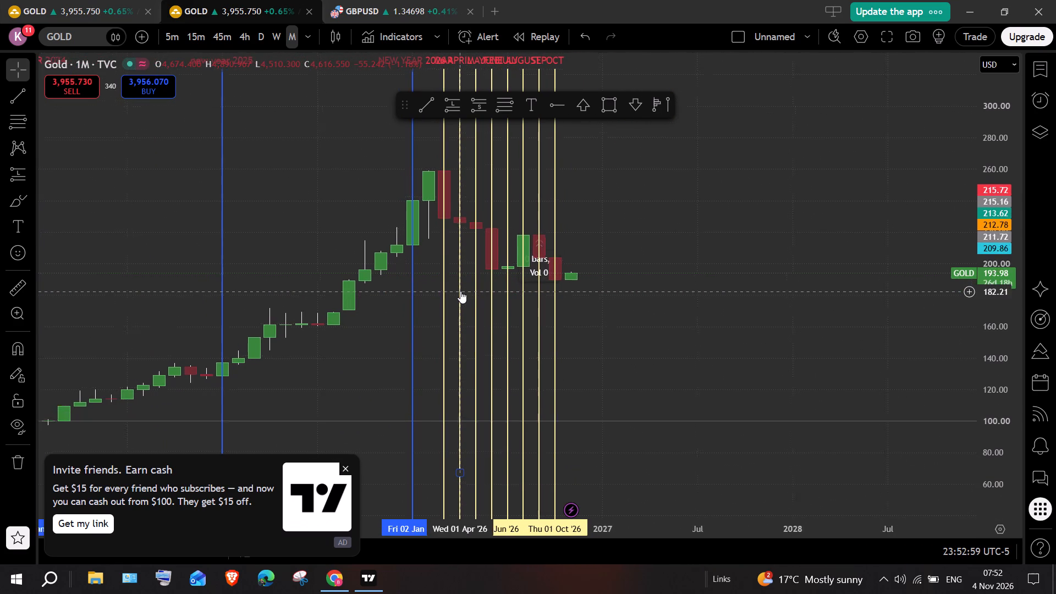
scroll(460, 291, "up", 3, "ctrl")
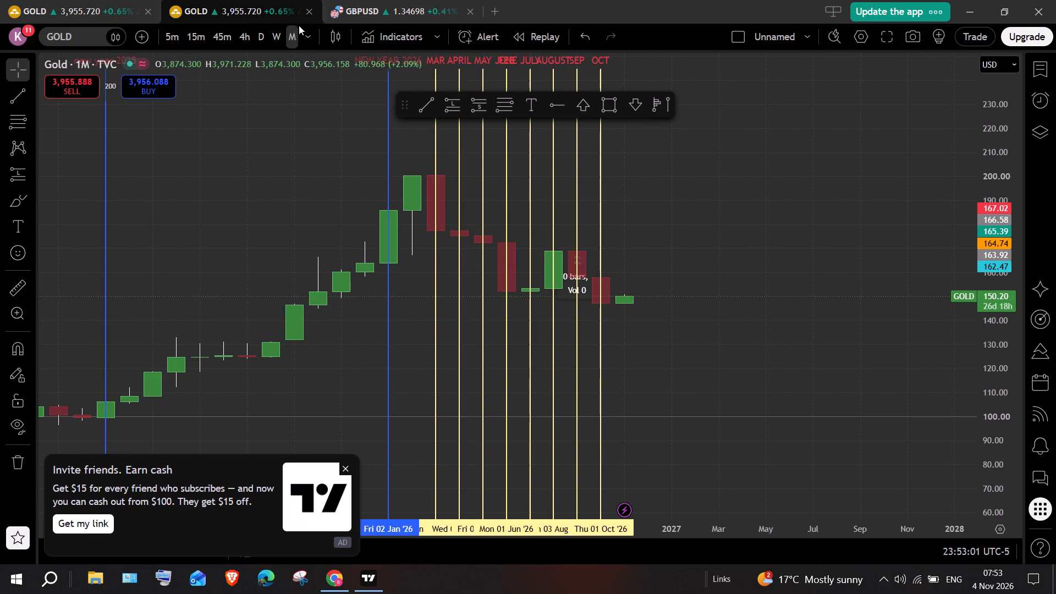
Switch the Gold chart to the weekly interval.
left_click(281, 31)
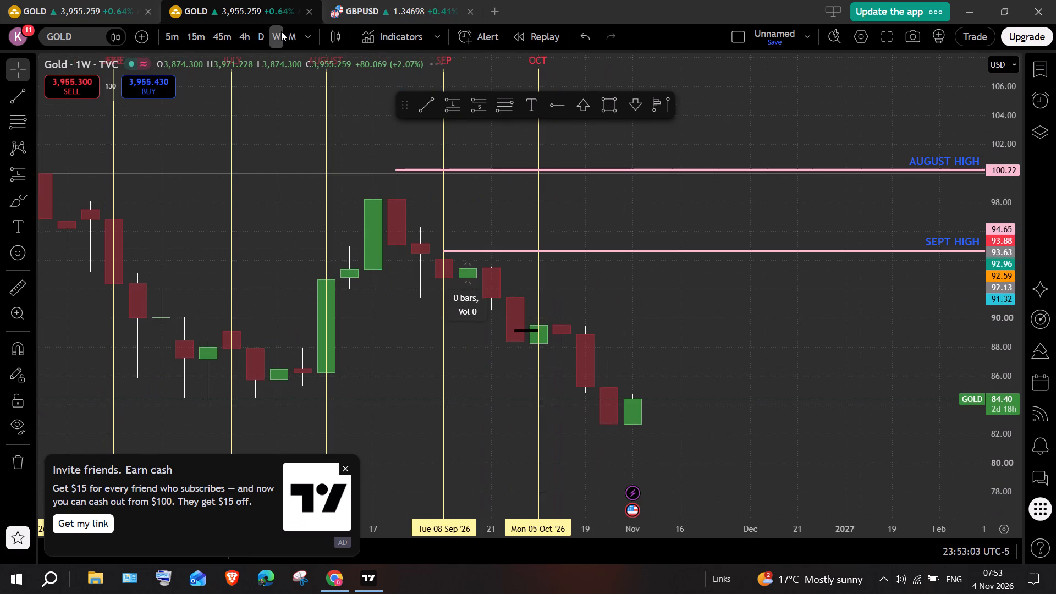
Examine the weekly Gold candles across 2026 and the drawings still shown around September and October.
scroll(449, 345, "down", 2, "ctrl")
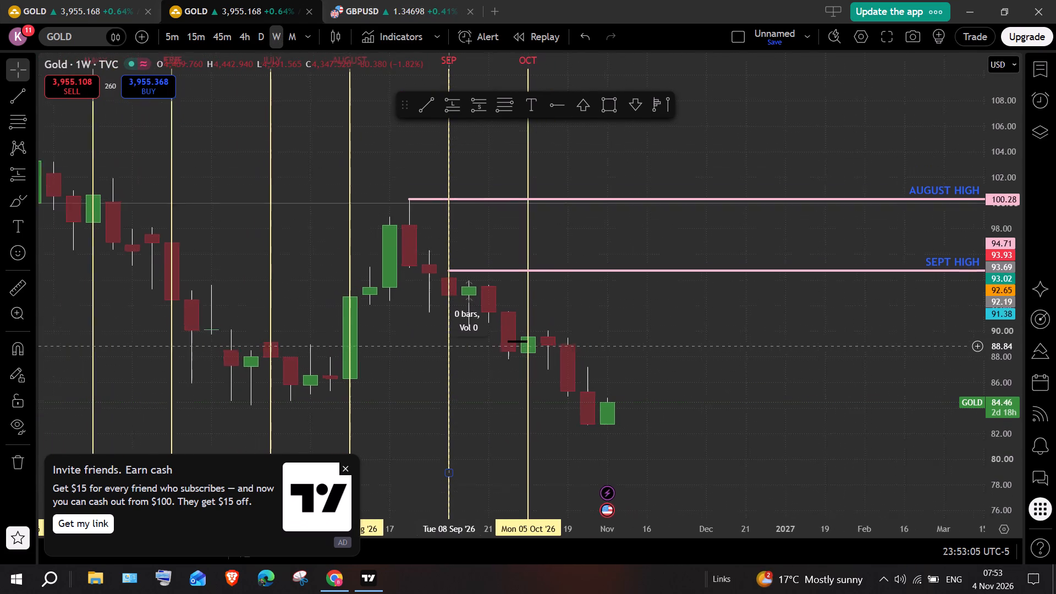
scroll(449, 345, "down", 5, "ctrl")
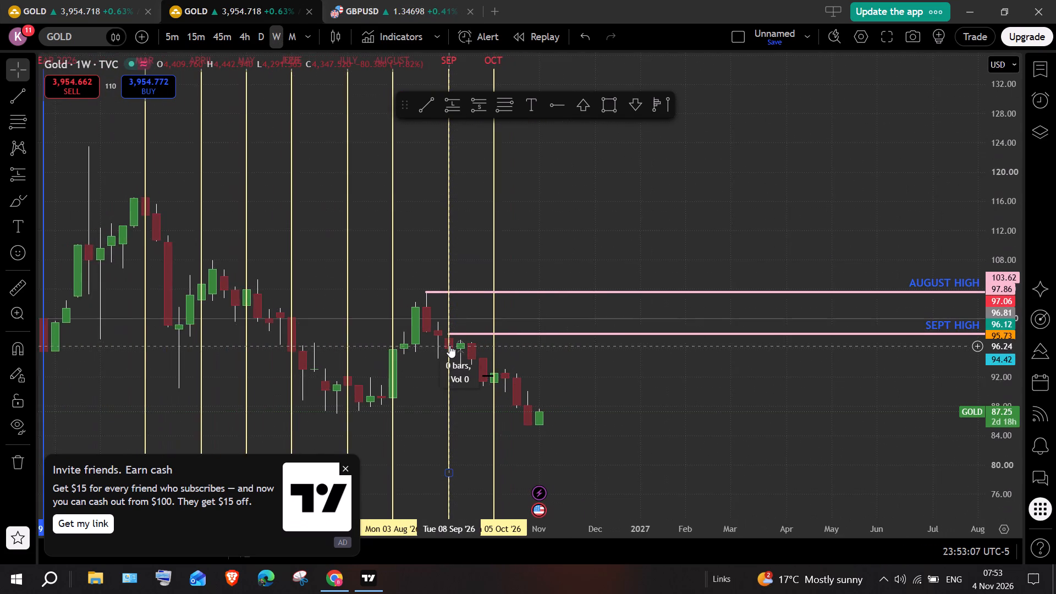
scroll(449, 345, "down", 3, "ctrl")
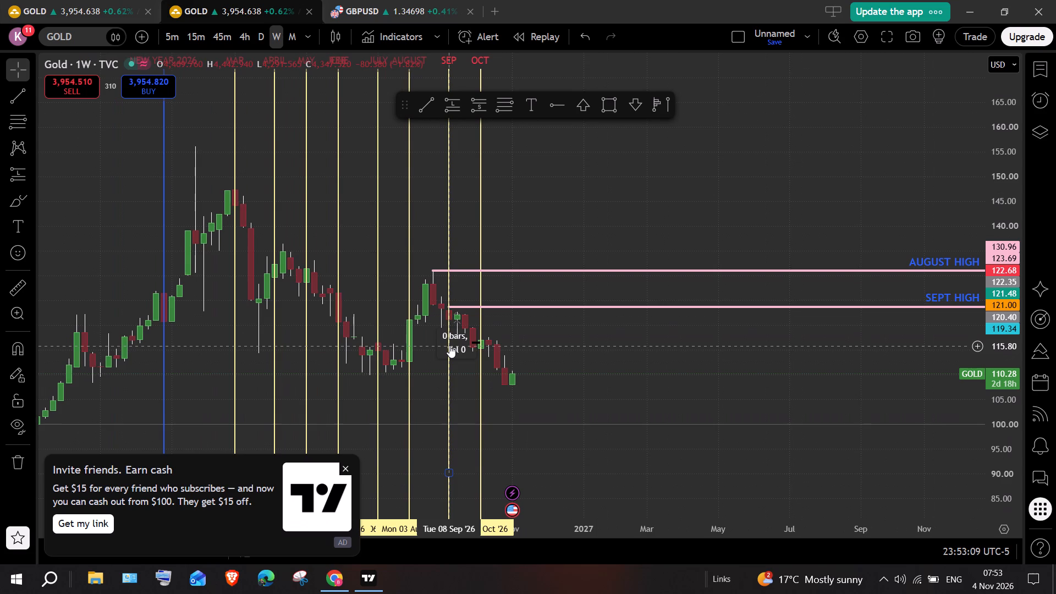
scroll(449, 345, "down", 2, "ctrl")
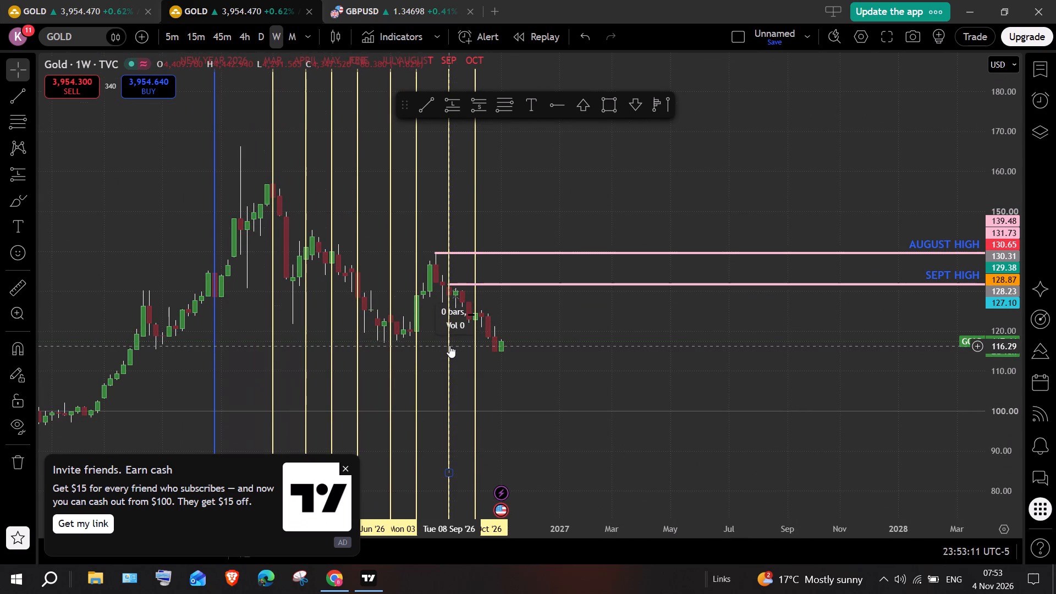
scroll(449, 345, "down", 3, "ctrl")
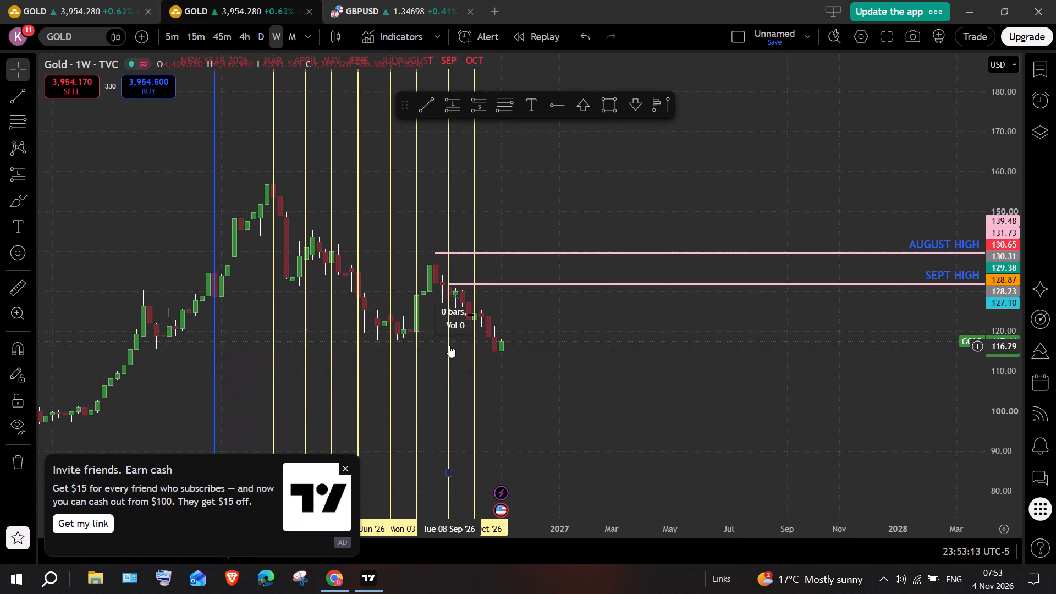
scroll(449, 345, "down", 1, "ctrl")
scroll(449, 345, "down", 1)
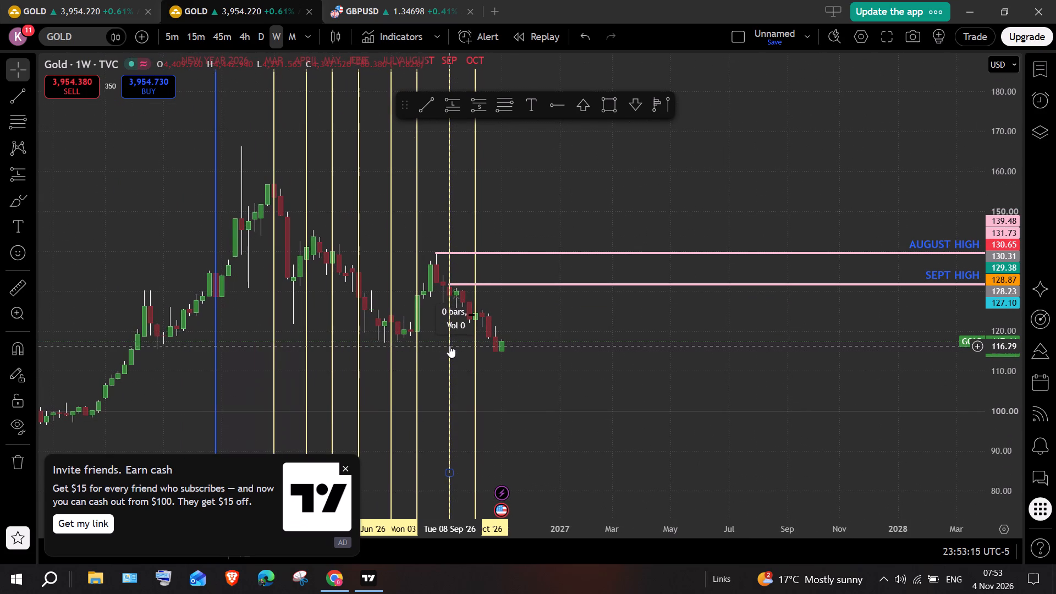
scroll(449, 345, "down", 2)
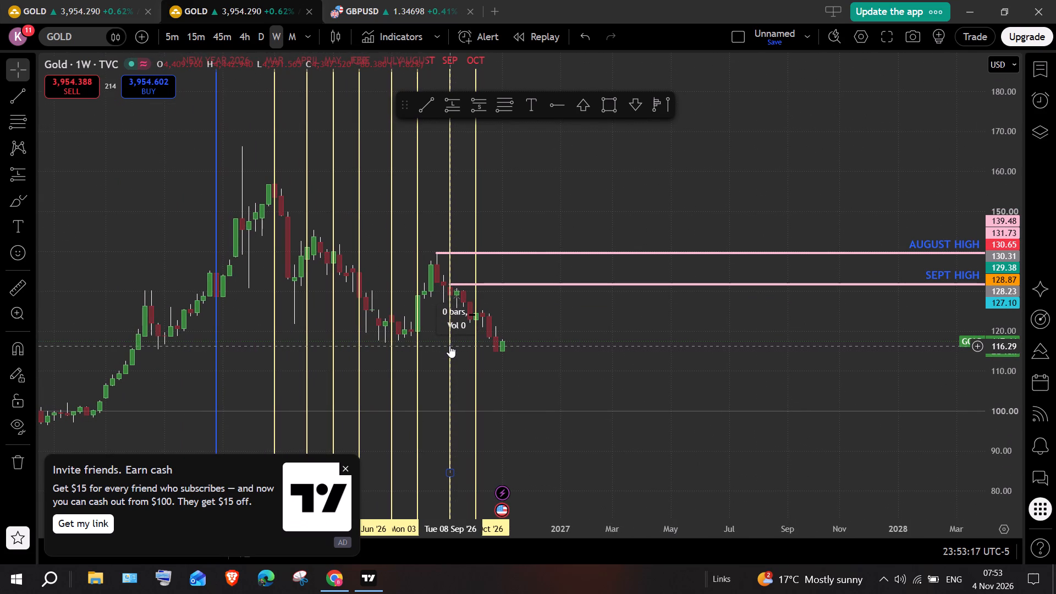
scroll(449, 345, "down", 2)
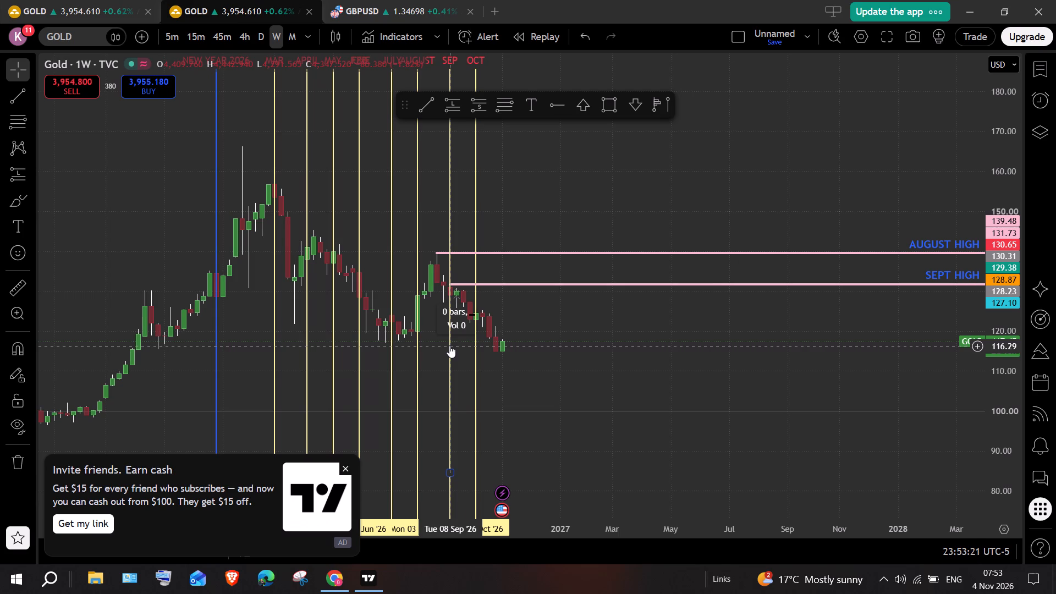
scroll(449, 345, "down", 3)
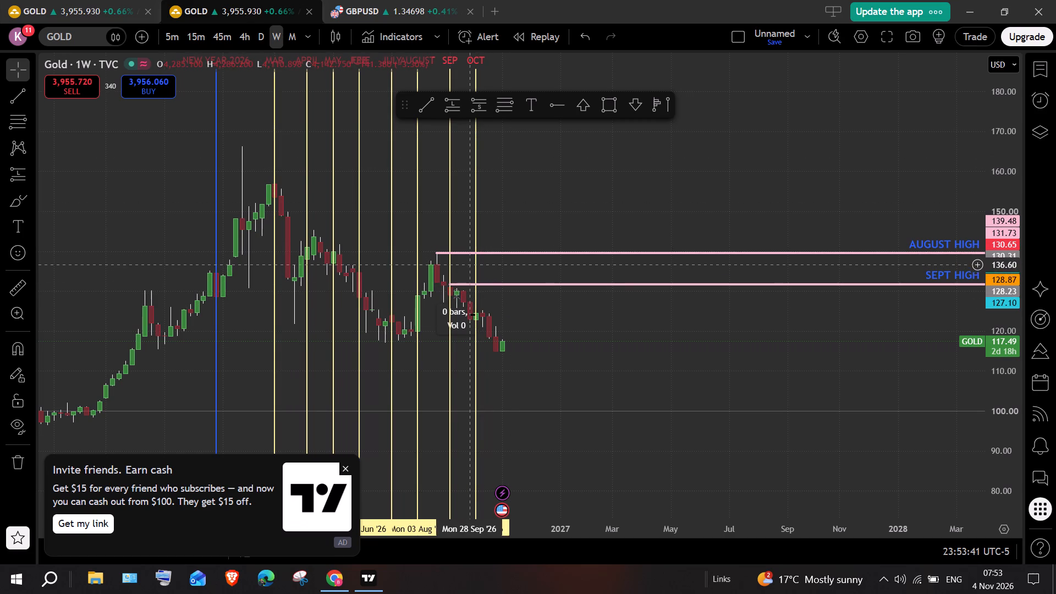
Turn off Days, Weeks and Months visibility for the short position at the mid-September candle.
double_click(454, 296)
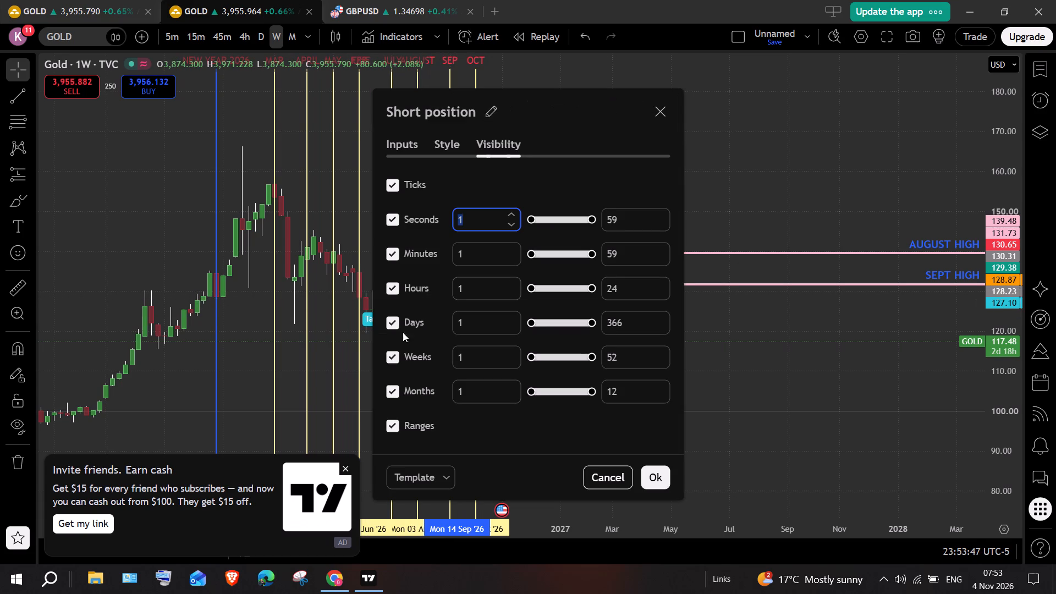
left_click(390, 358)
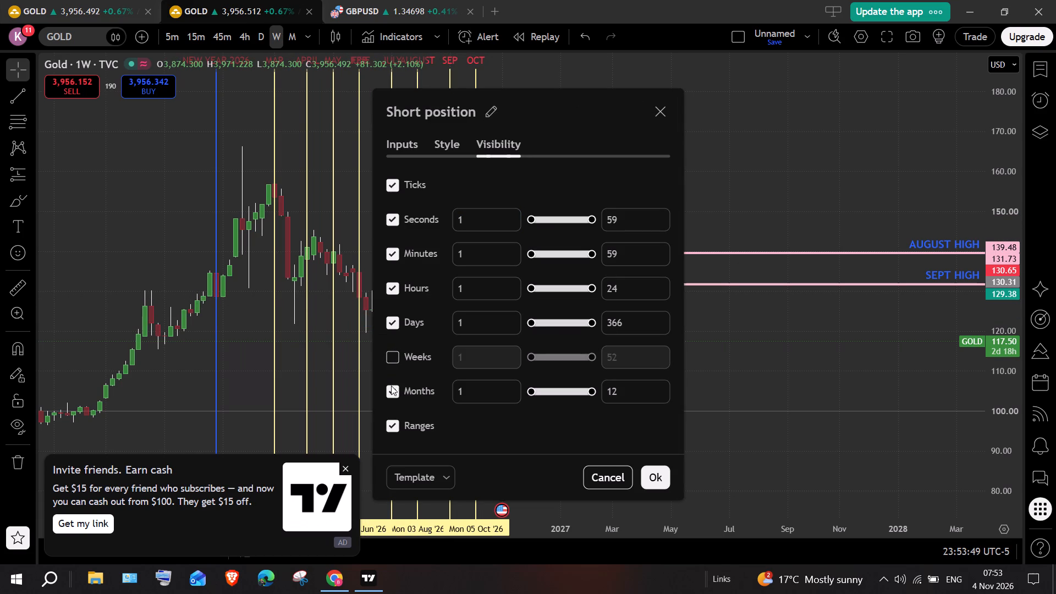
left_click(391, 387)
left_click(397, 325)
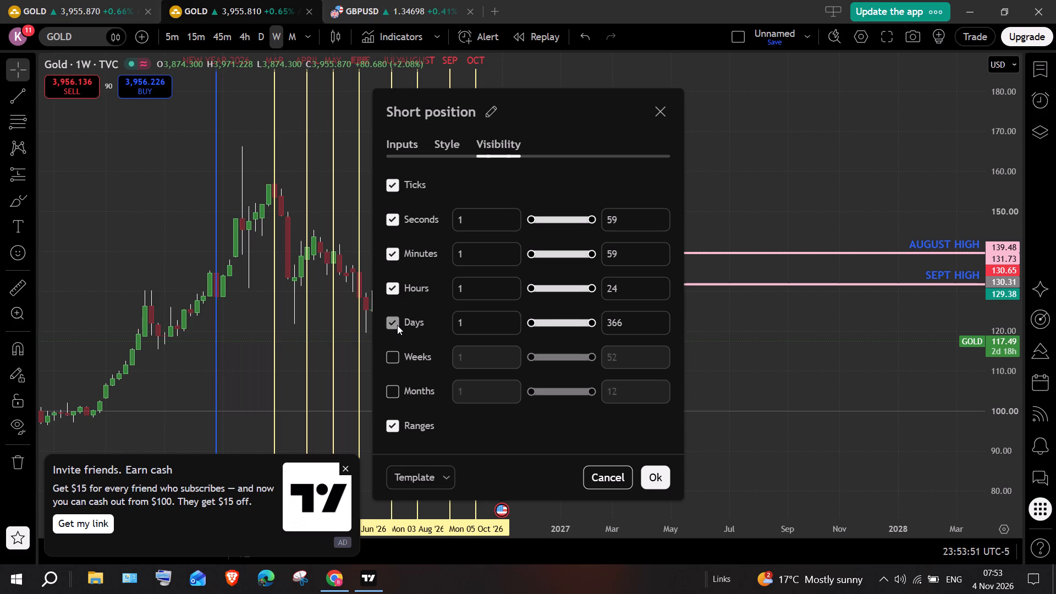
left_click(653, 471)
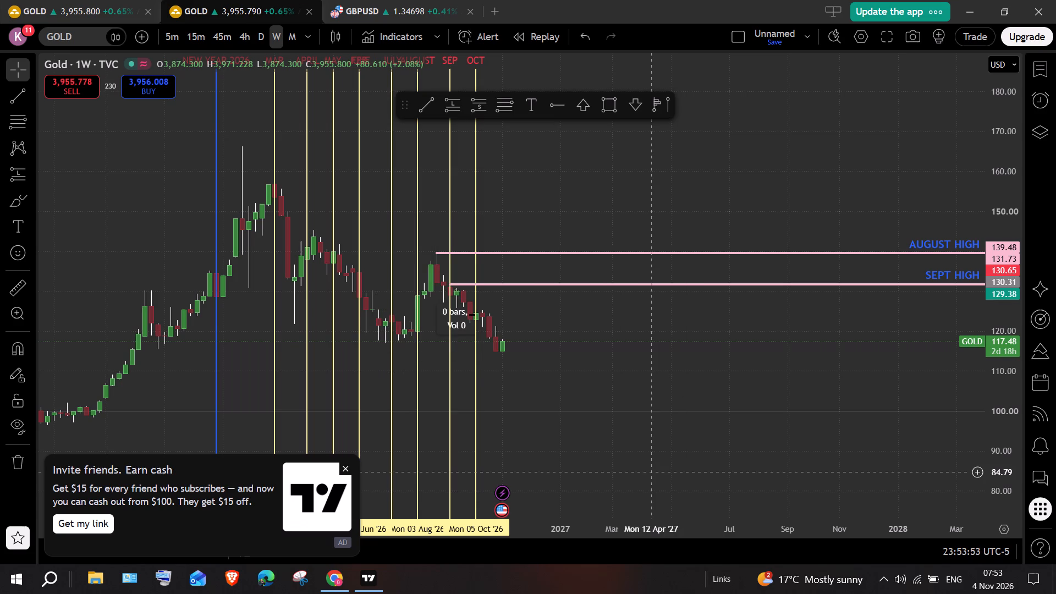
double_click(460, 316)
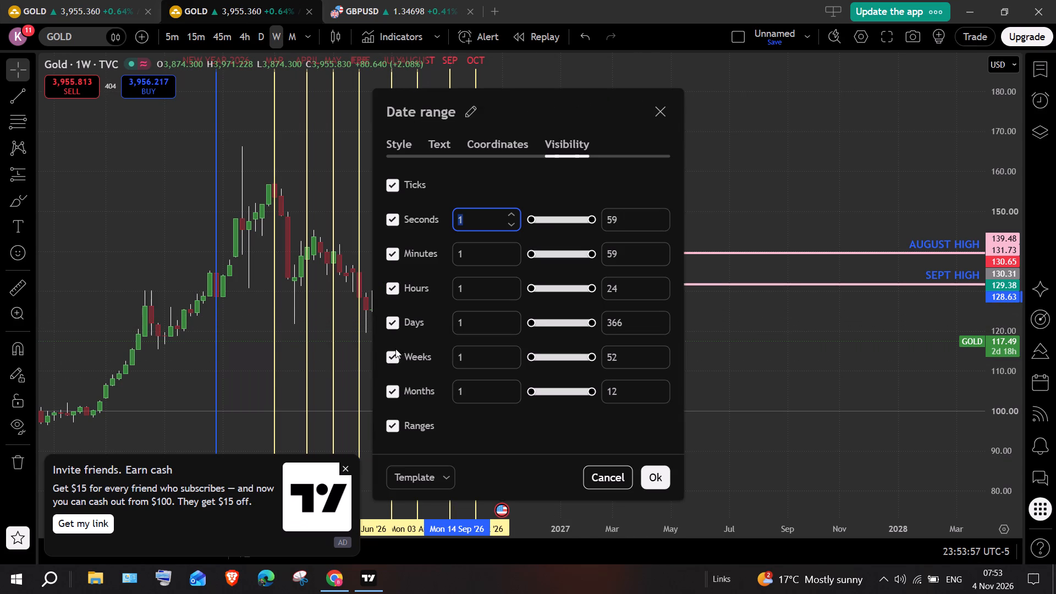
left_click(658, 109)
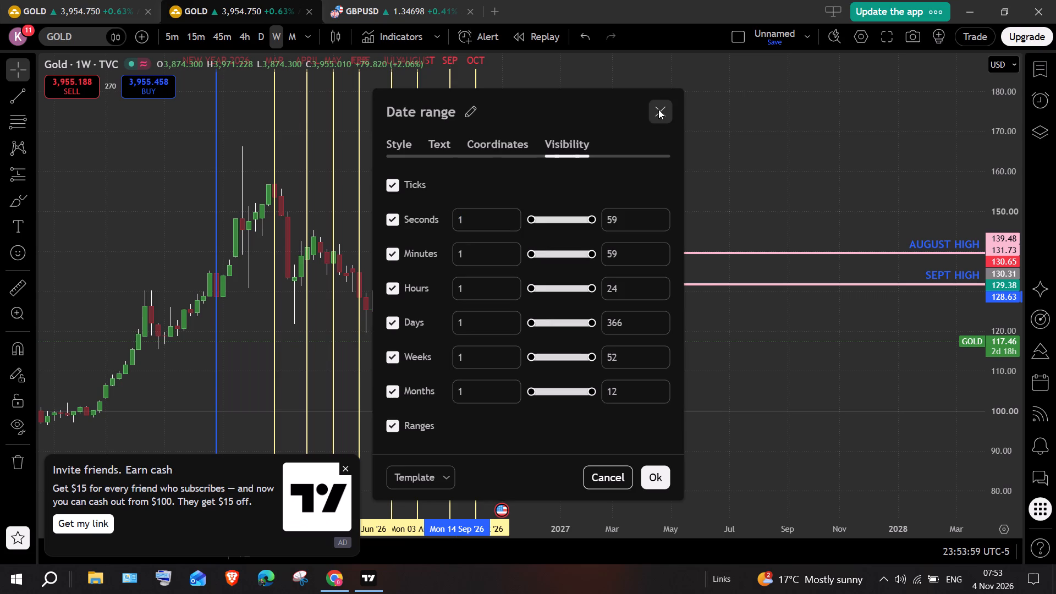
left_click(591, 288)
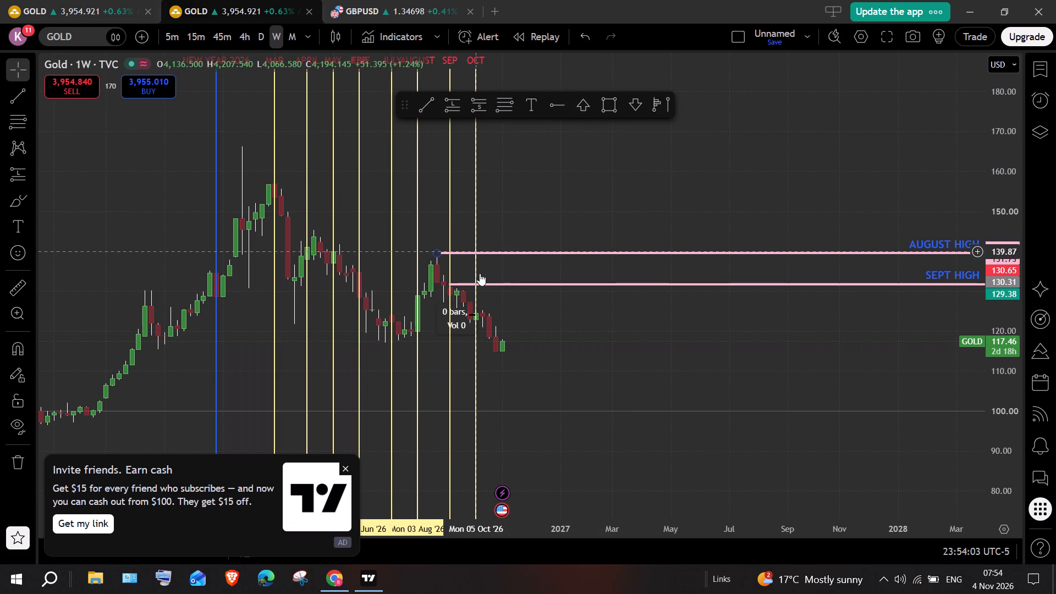
Switch the Gold chart to the daily interval.
left_click(263, 34)
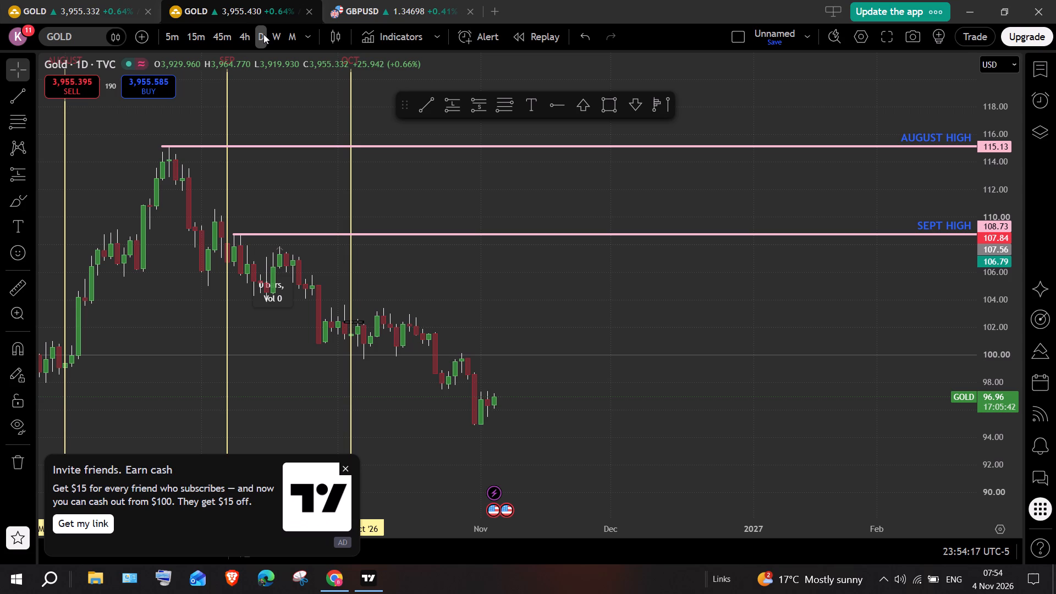
Switch the Gold chart to the monthly interval.
left_click(294, 35)
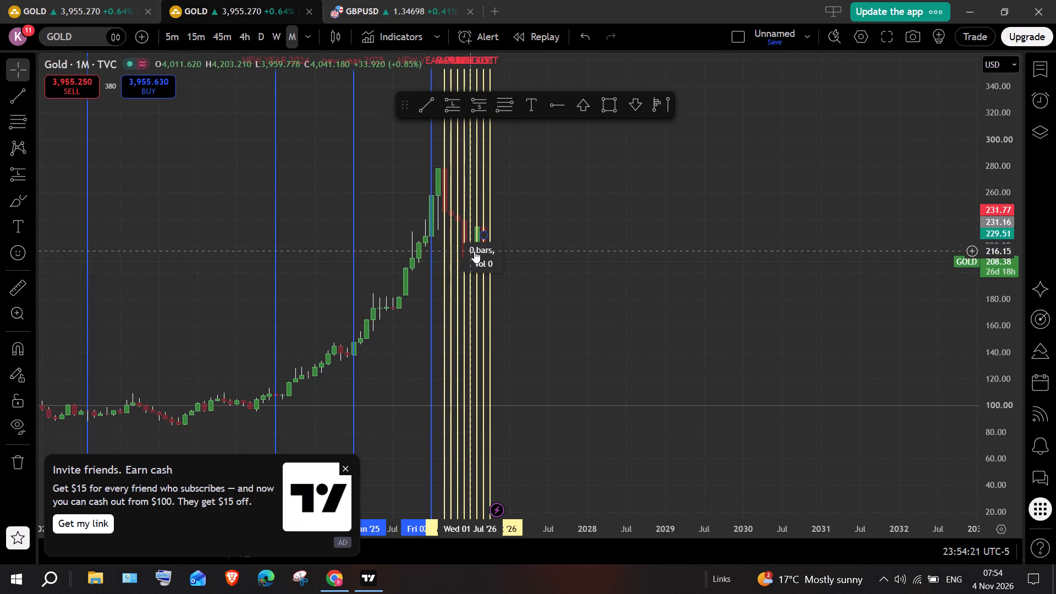
Examine the monthly Gold candles of 2026 against the month-start vertical lines, up to the current November candle.
scroll(474, 251, "up", 7)
scroll(474, 251, "right", 6)
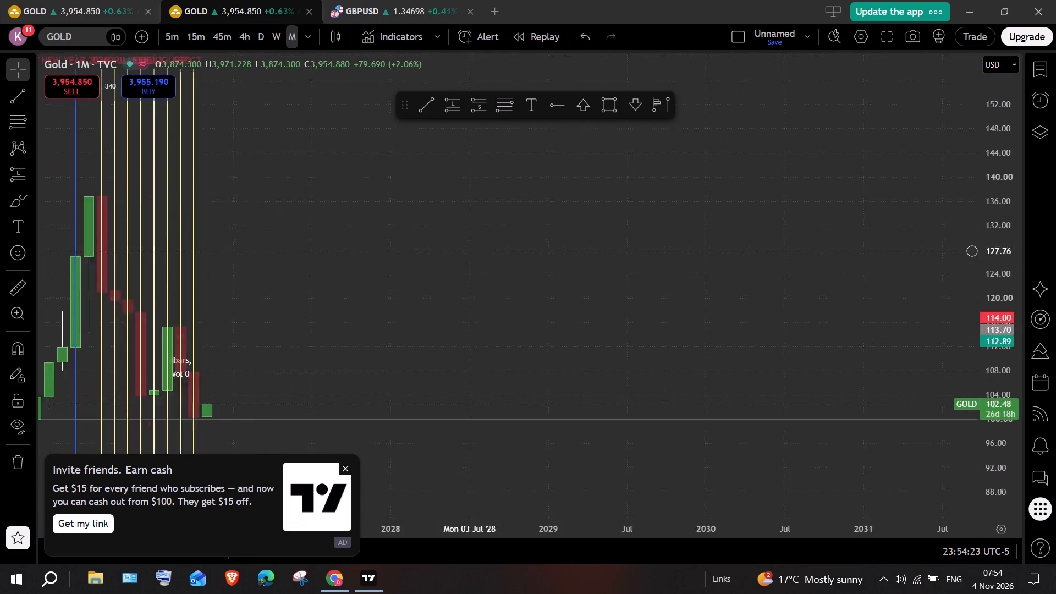
scroll(474, 251, "right", 2)
scroll(474, 251, "up", 7)
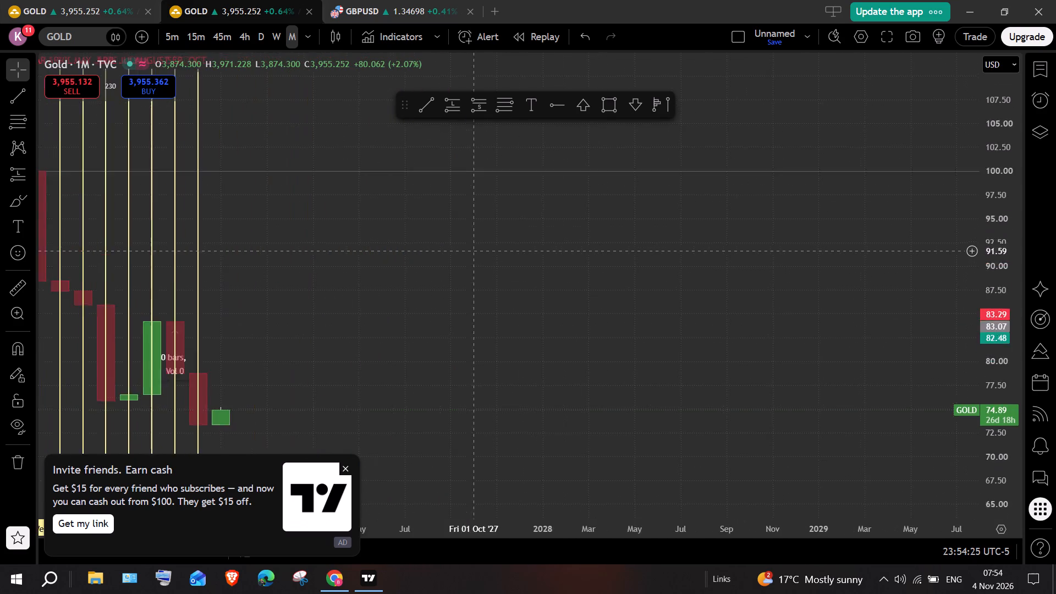
scroll(474, 251, "right", 7)
scroll(474, 251, "up", 1)
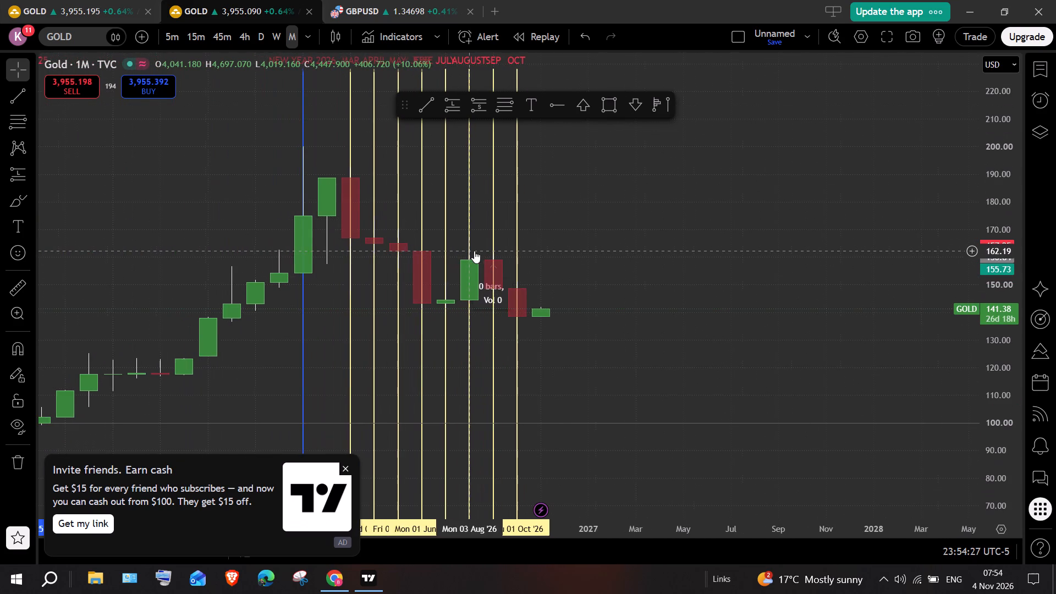
scroll(474, 251, "up", 2)
scroll(474, 251, "right", 2)
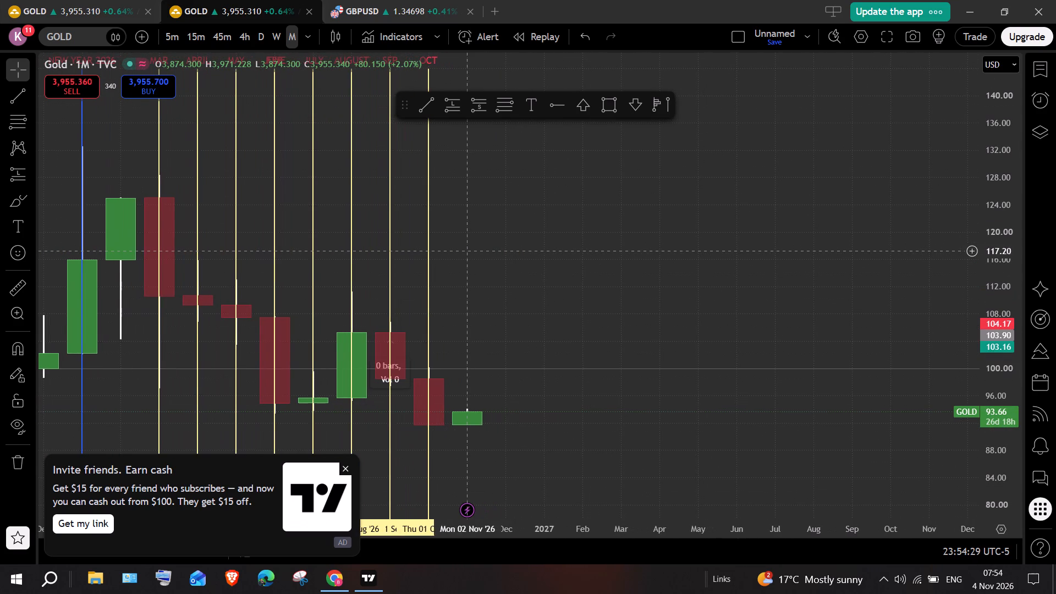
scroll(474, 251, "right", 1)
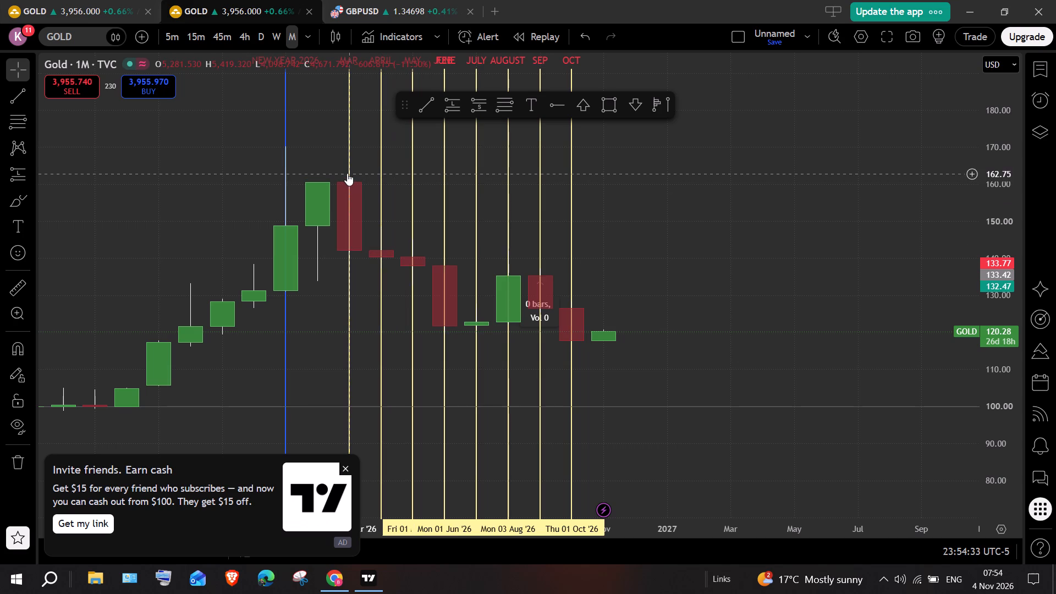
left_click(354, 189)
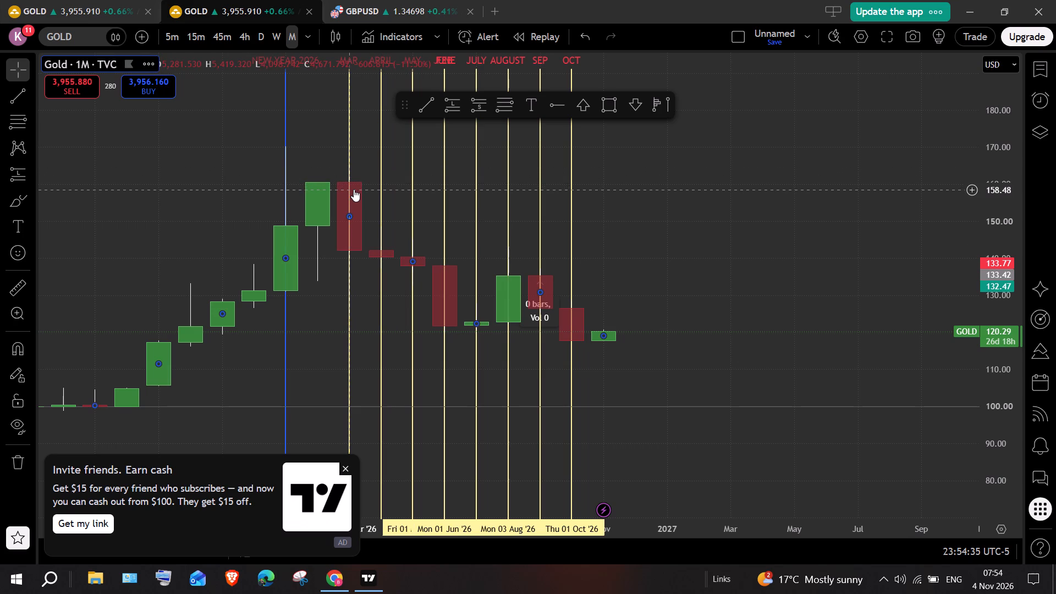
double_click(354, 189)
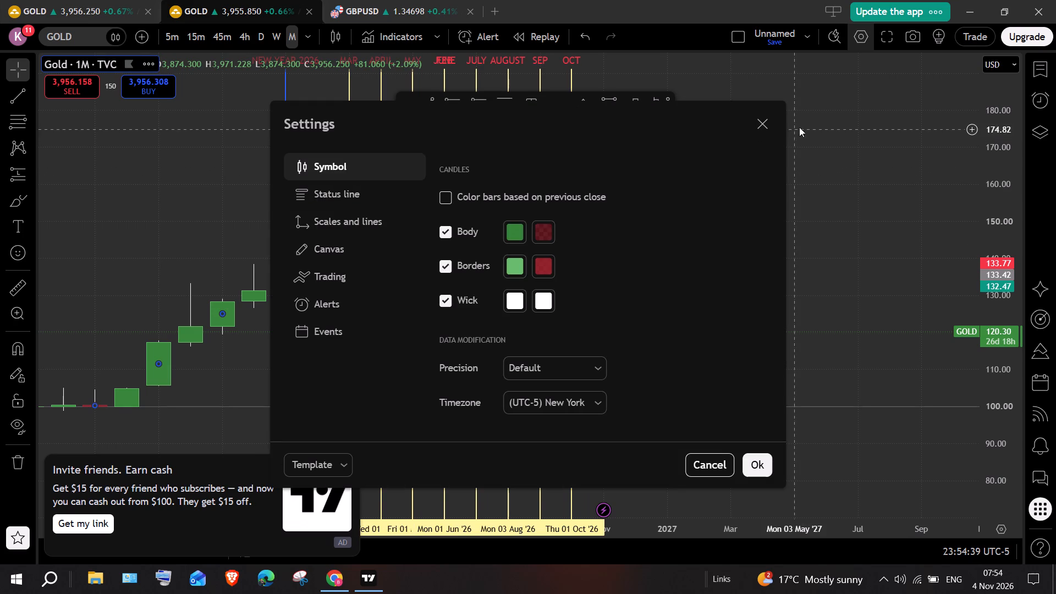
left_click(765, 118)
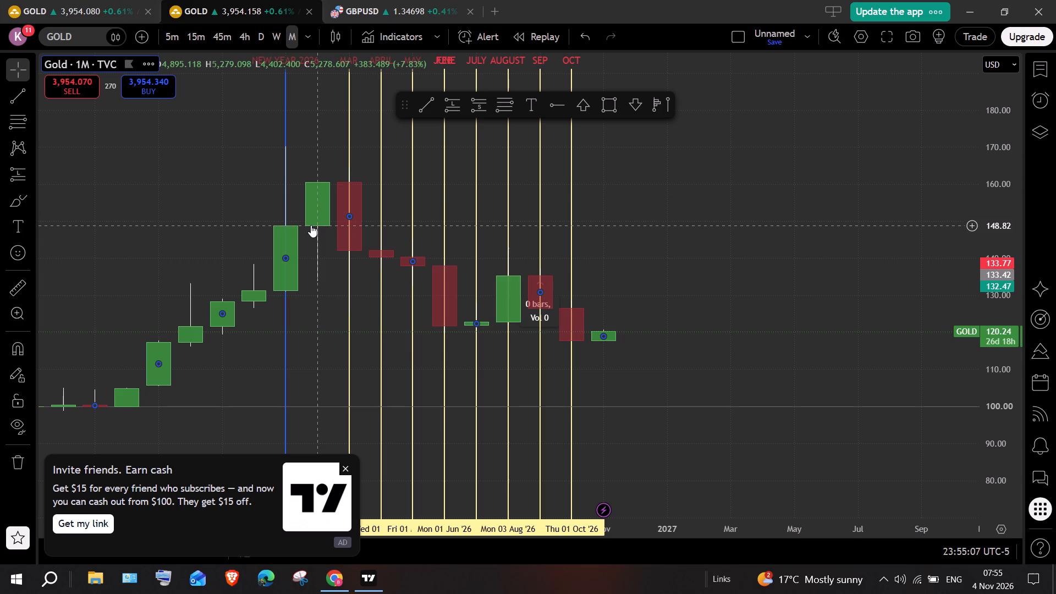
Examine the longer monthly Gold trend from 2024 through 2026 against the New Year vertical lines.
scroll(311, 225, "down", 4)
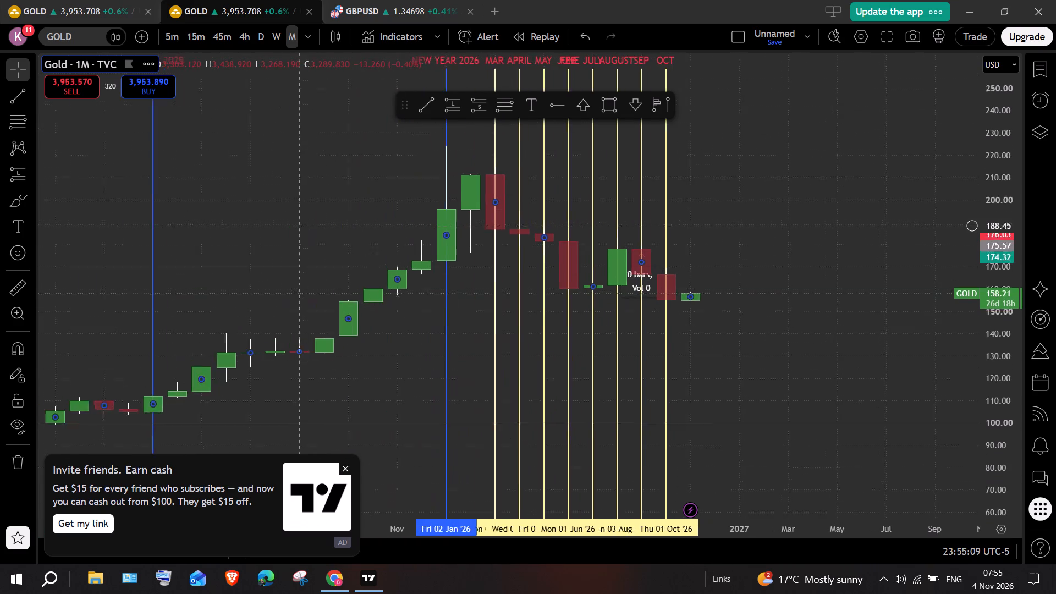
scroll(311, 225, "down", 1)
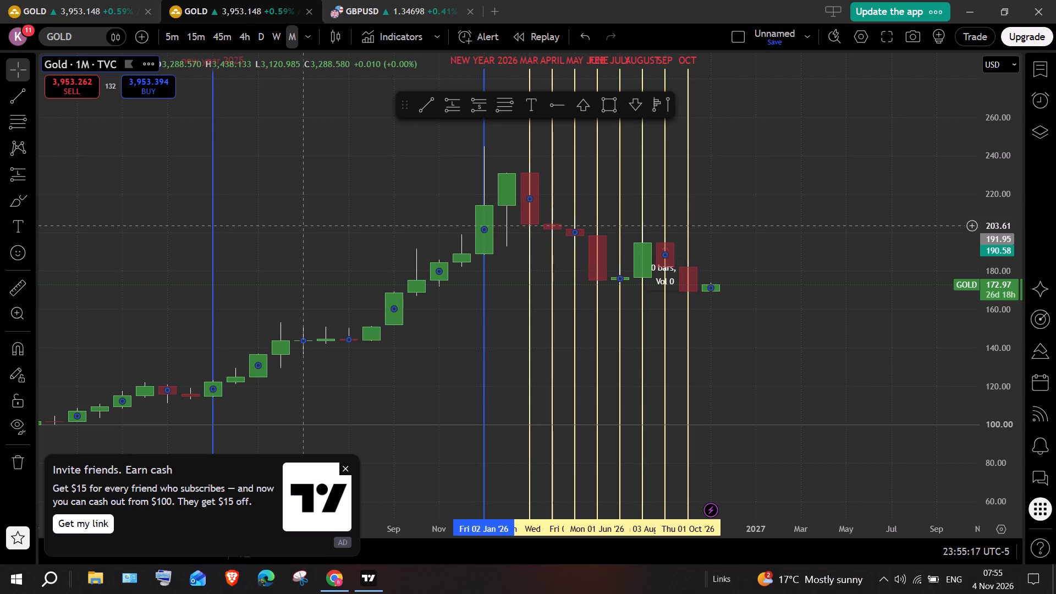
scroll(311, 225, "down", 7, "ctrl")
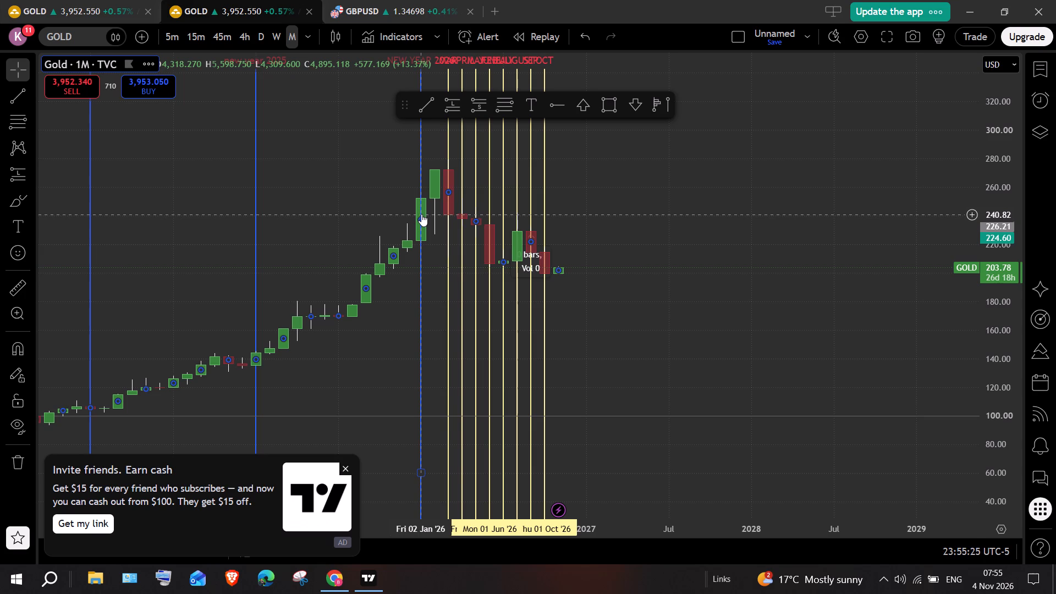
Dismiss the invite-friends promotion covering the lower part of the chart.
left_click(346, 471)
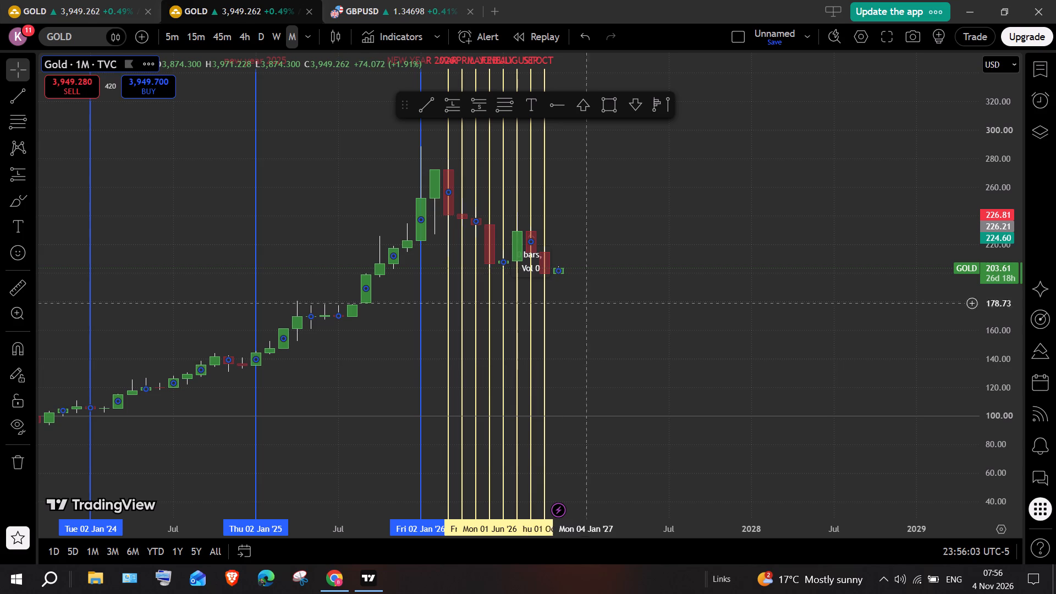
Switch to Google Chrome and open YouTube in a new tab.
left_click(333, 583)
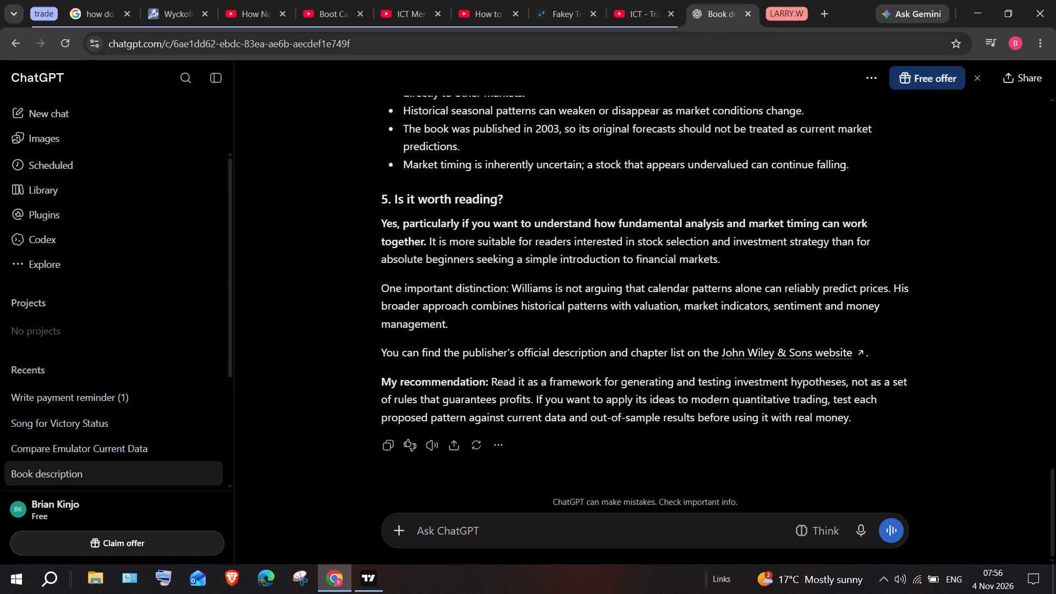
left_click(830, 16)
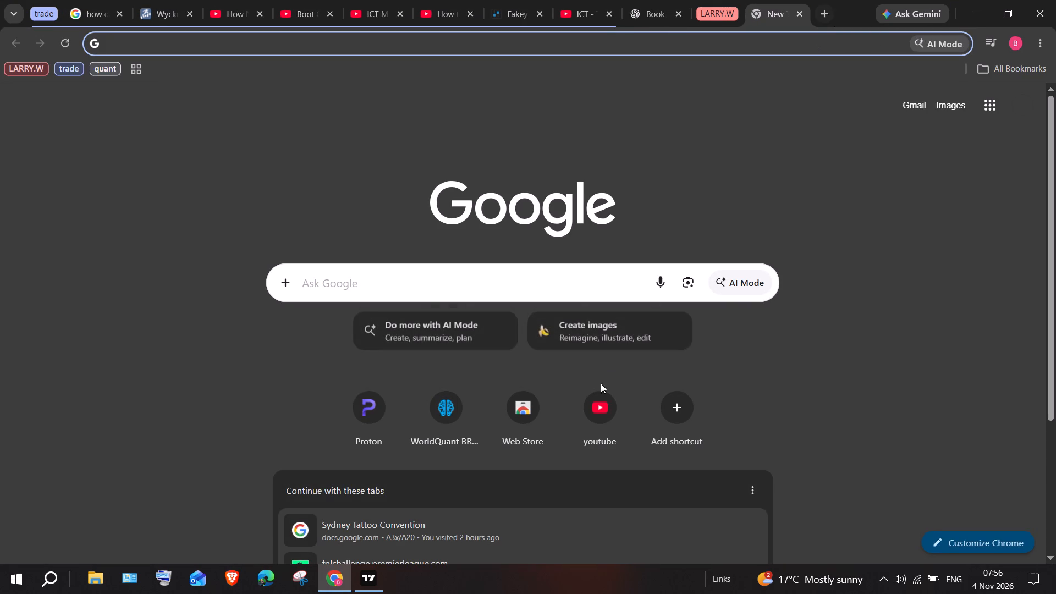
left_click(597, 413)
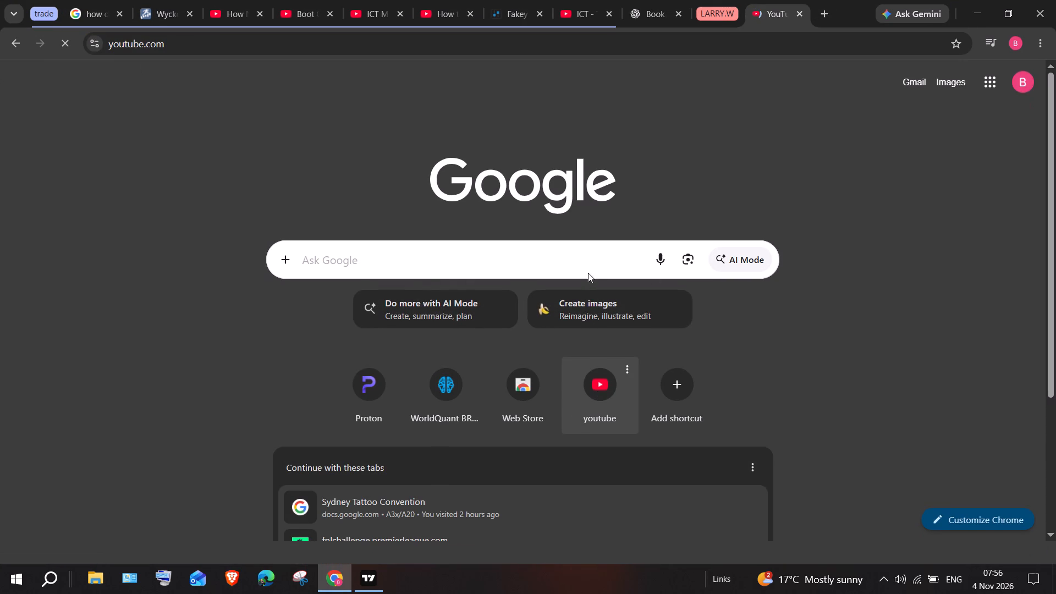